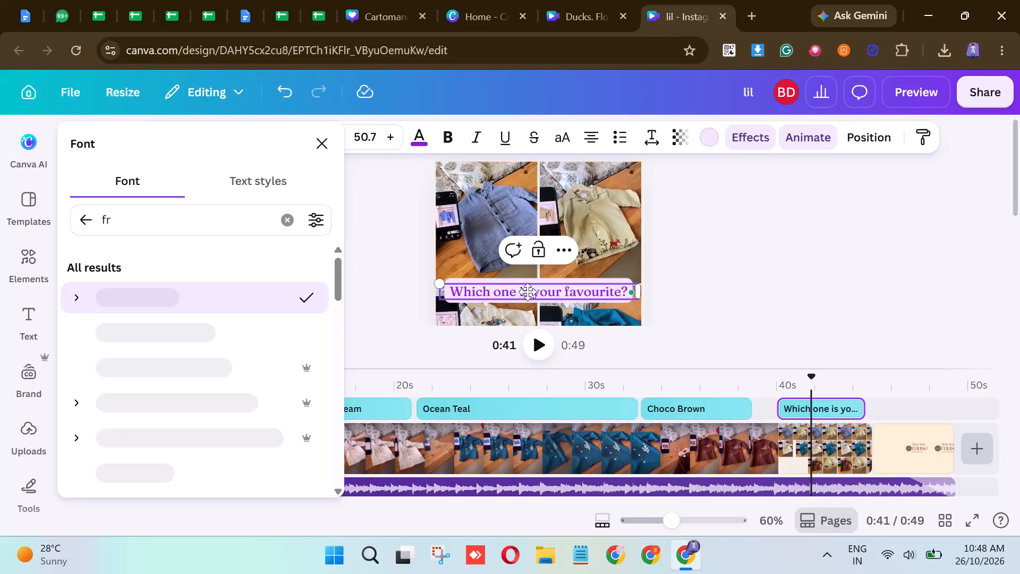
# Set the font of the "Which one is your favourite?" caption to Nunito.
pyautogui.click(288, 263)
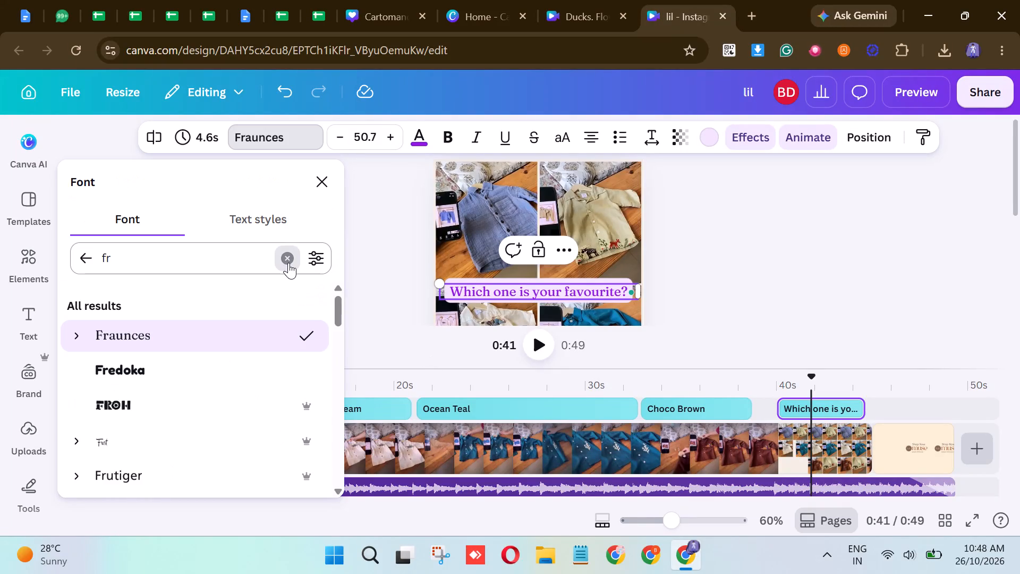
pyautogui.click(274, 215)
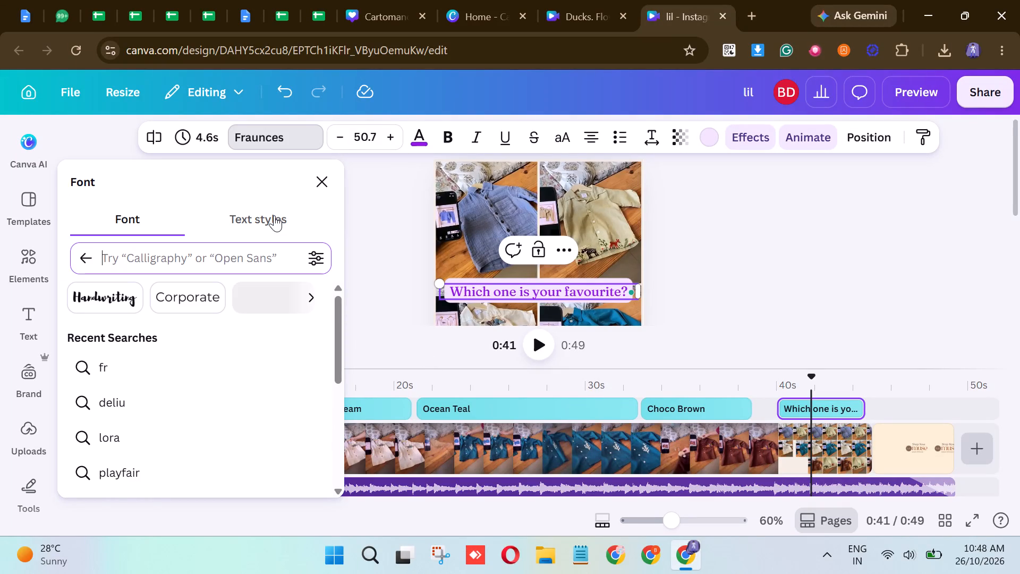
pyautogui.scroll(-1, 261, 280)
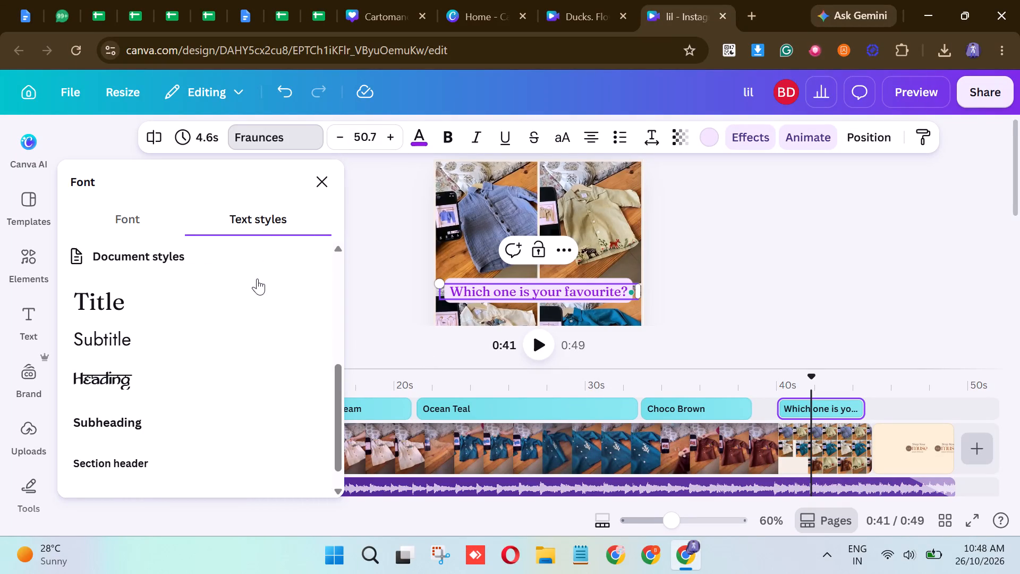
pyautogui.click(144, 214)
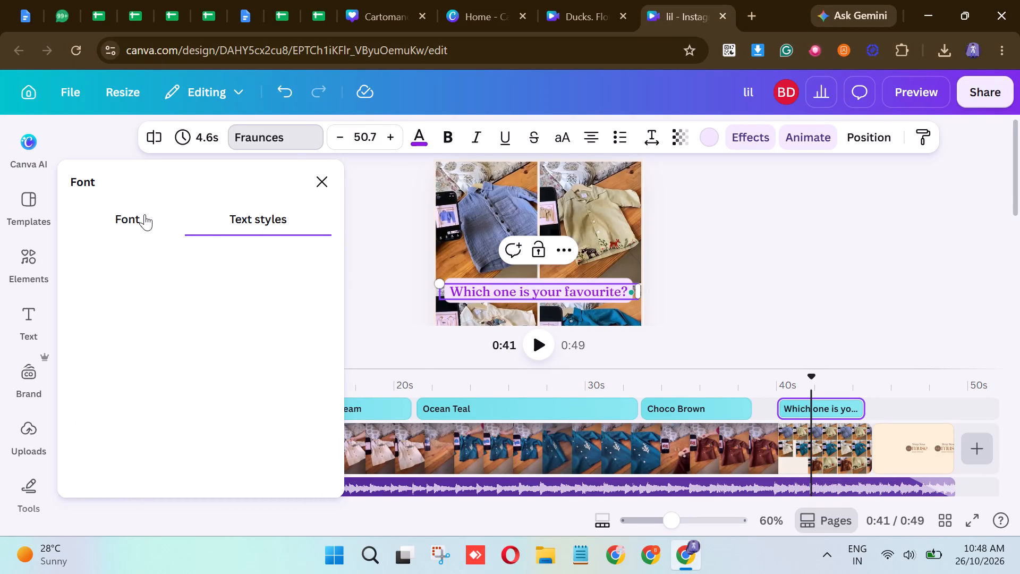
pyautogui.click(190, 264)
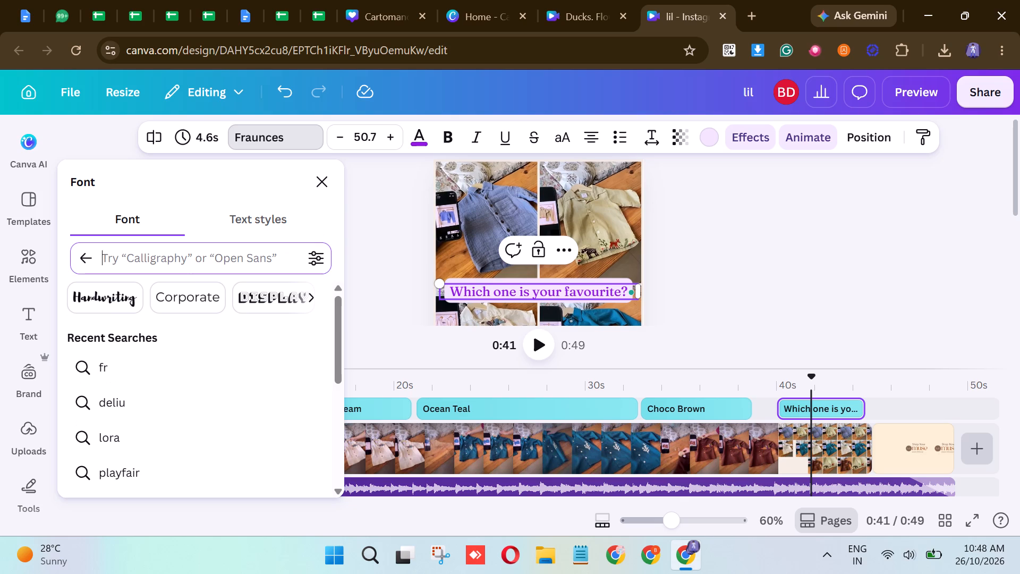
pyautogui.press('n')
pyautogui.press('u')
pyautogui.press('n')
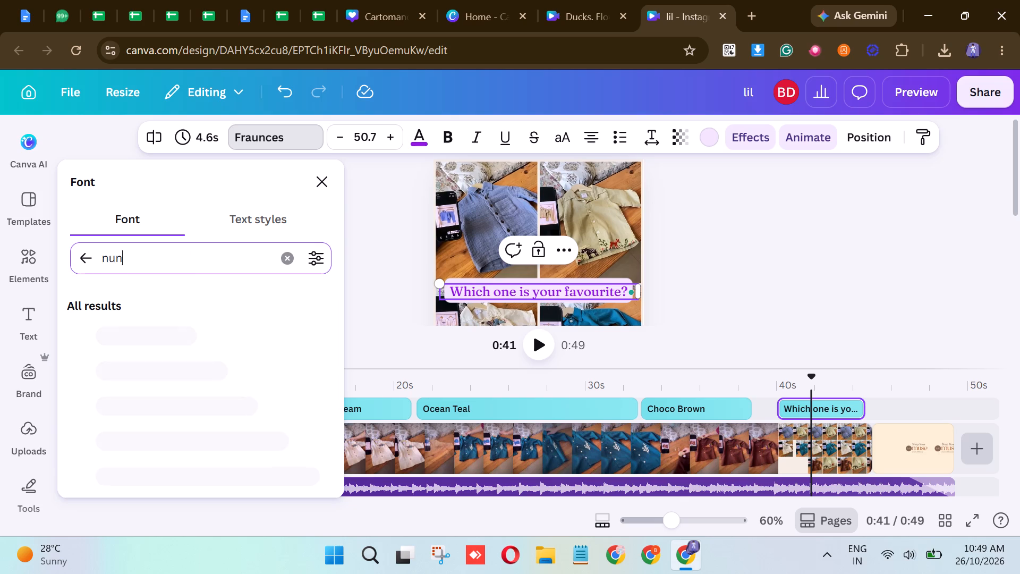
pyautogui.press('i')
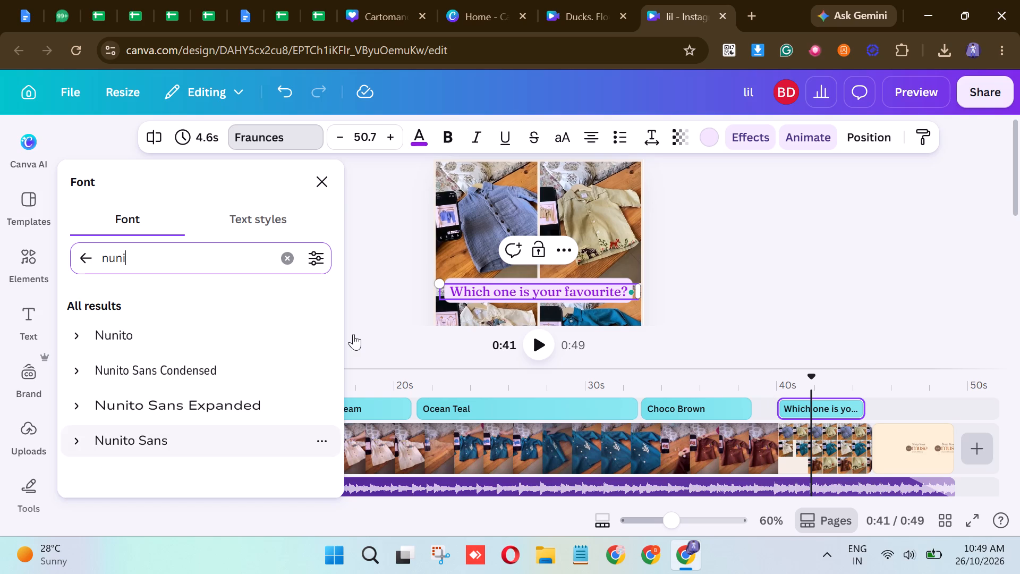
pyautogui.click(191, 326)
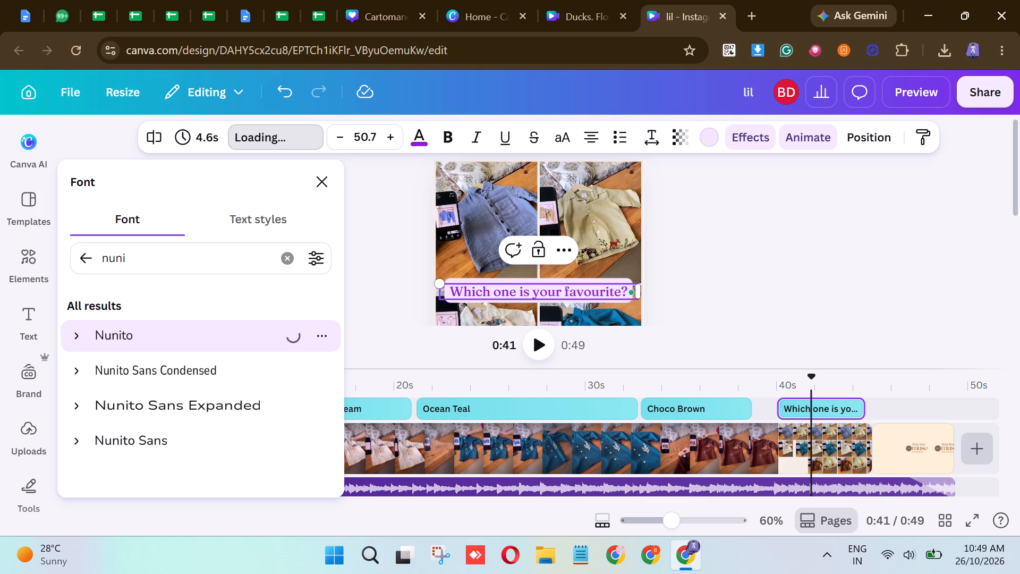
# Set the font of the opening caption "Little shirts, Big stories," at the start of the timeline to Nunito.
pyautogui.moveTo(813, 376); pyautogui.dragTo(500, 366)
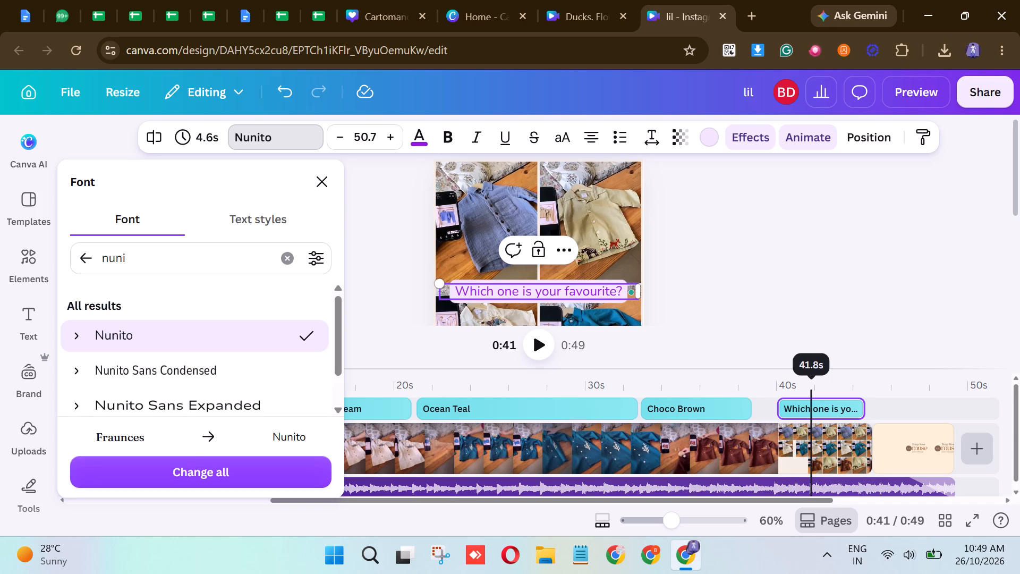
pyautogui.moveTo(500, 366); pyautogui.dragTo(274, 353)
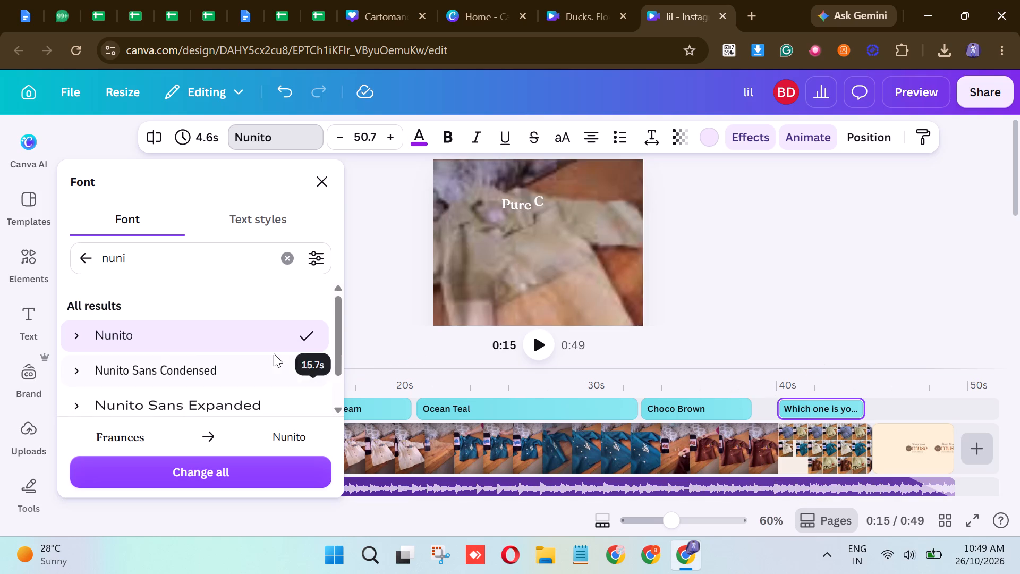
pyautogui.moveTo(274, 353); pyautogui.dragTo(122, 348)
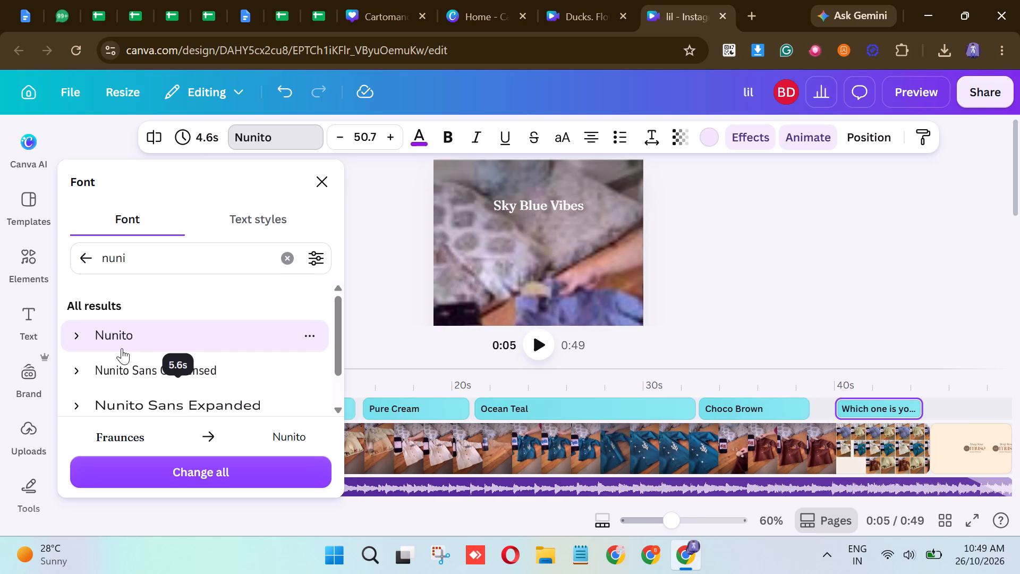
pyautogui.moveTo(122, 348); pyautogui.dragTo(194, 364)
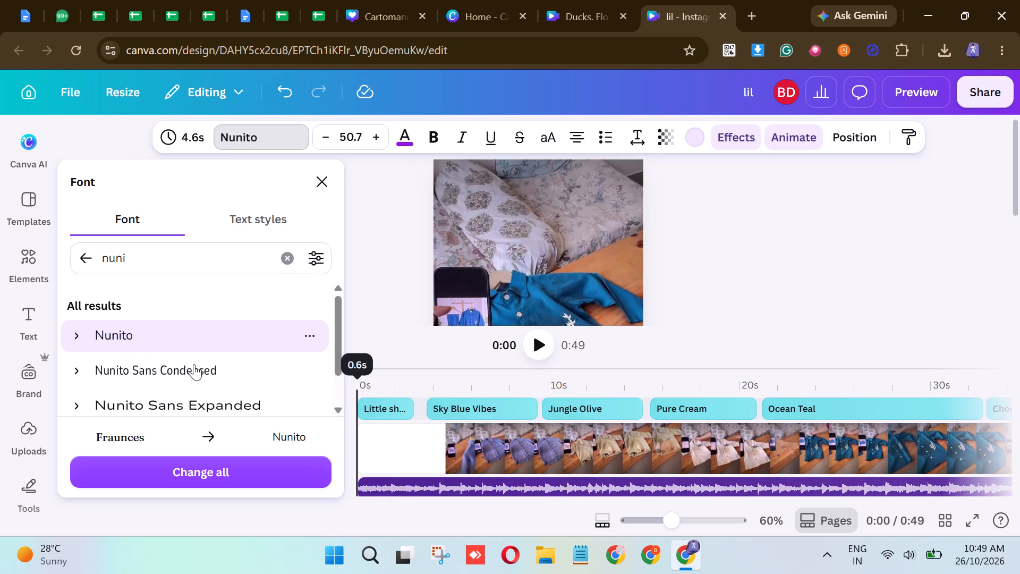
pyautogui.moveTo(194, 364); pyautogui.dragTo(288, 391)
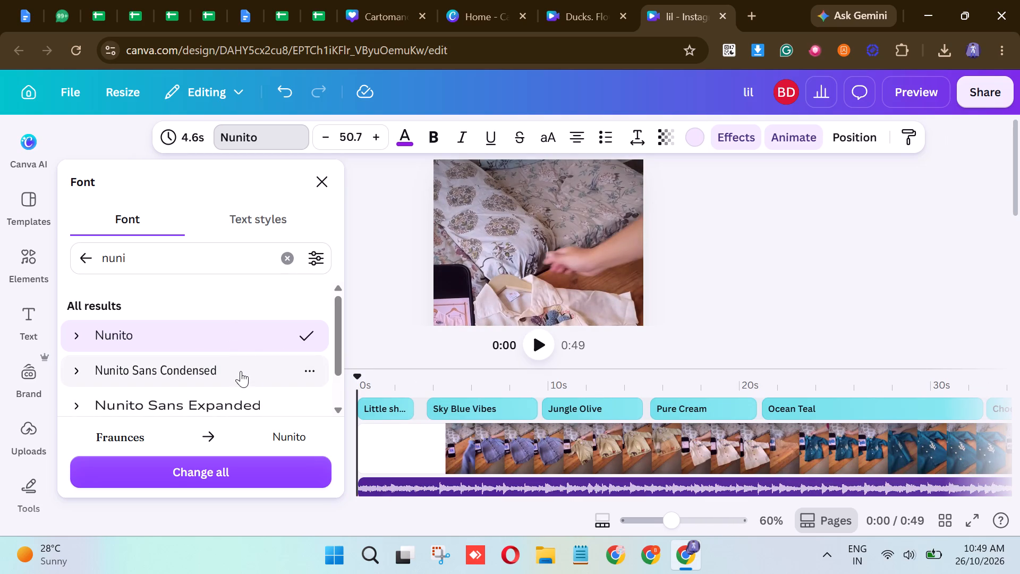
pyautogui.click(390, 411)
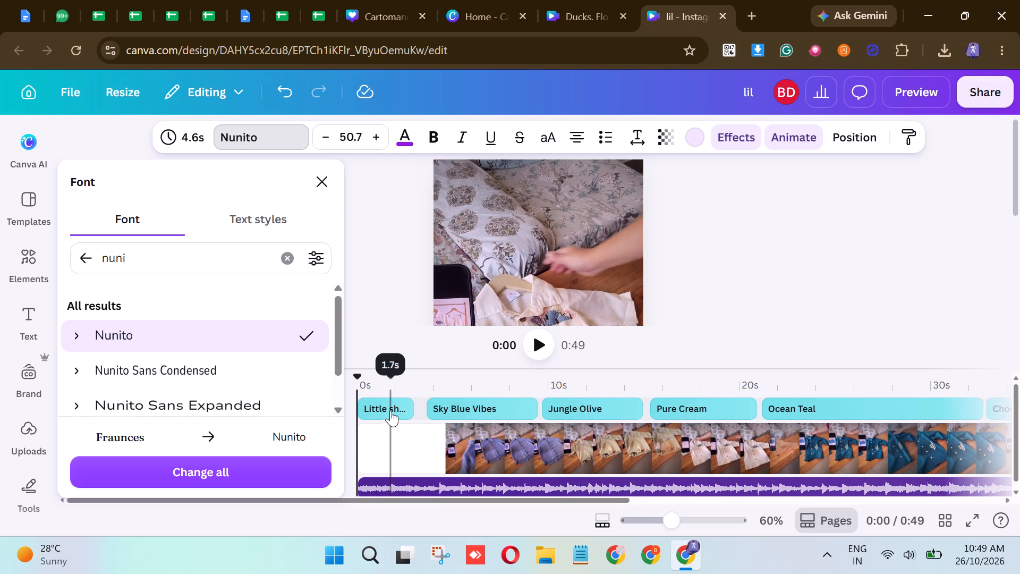
pyautogui.click(164, 336)
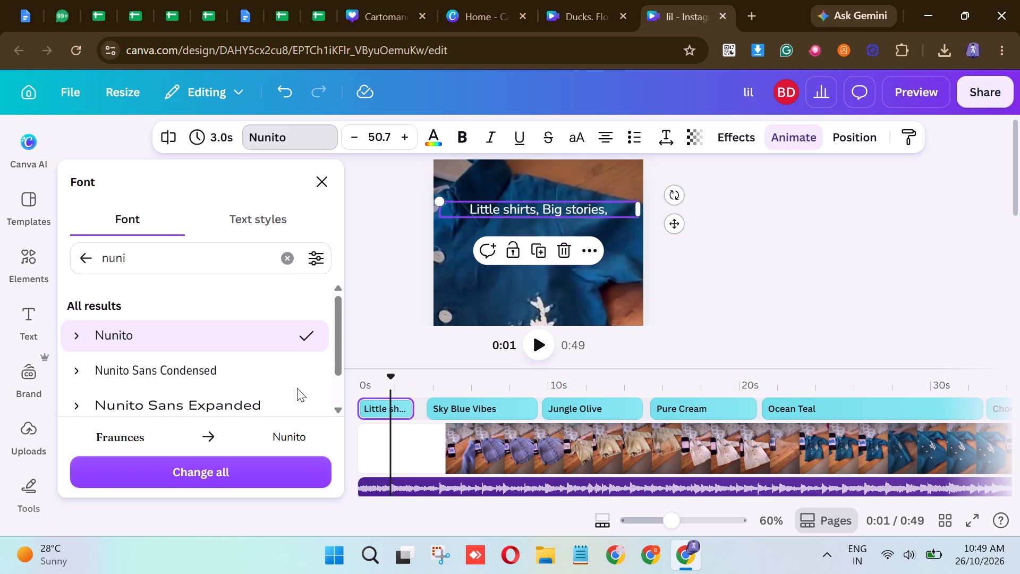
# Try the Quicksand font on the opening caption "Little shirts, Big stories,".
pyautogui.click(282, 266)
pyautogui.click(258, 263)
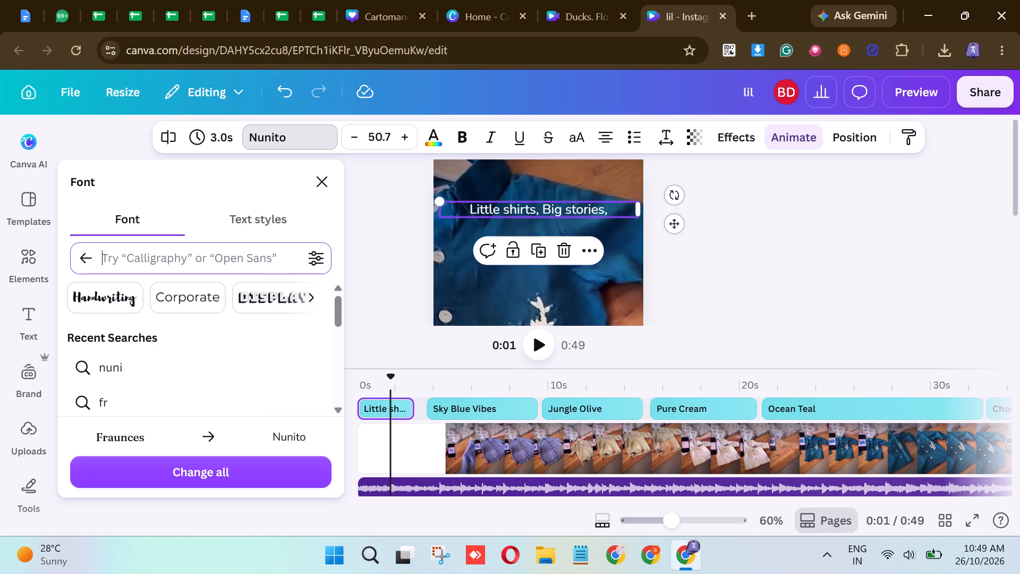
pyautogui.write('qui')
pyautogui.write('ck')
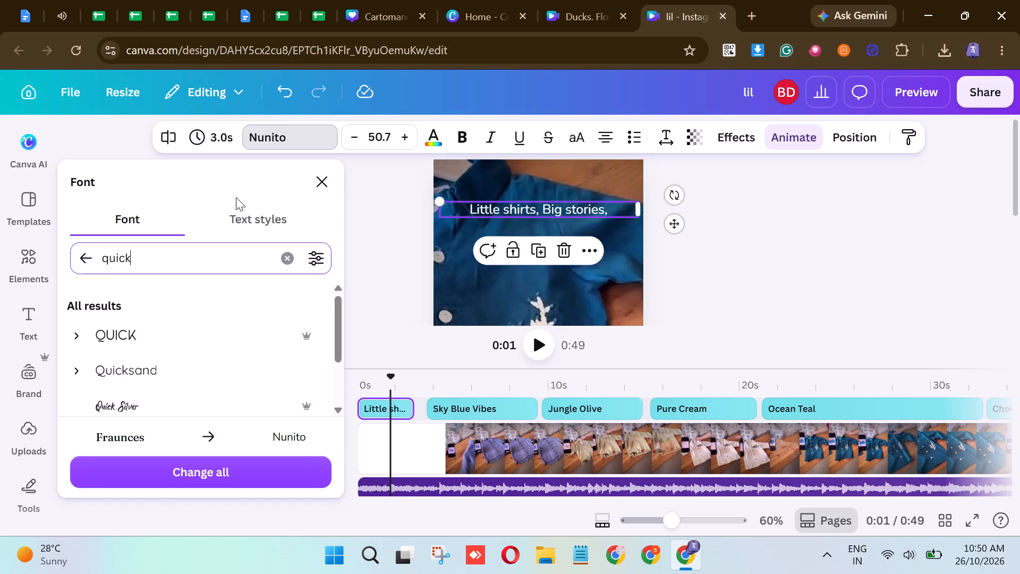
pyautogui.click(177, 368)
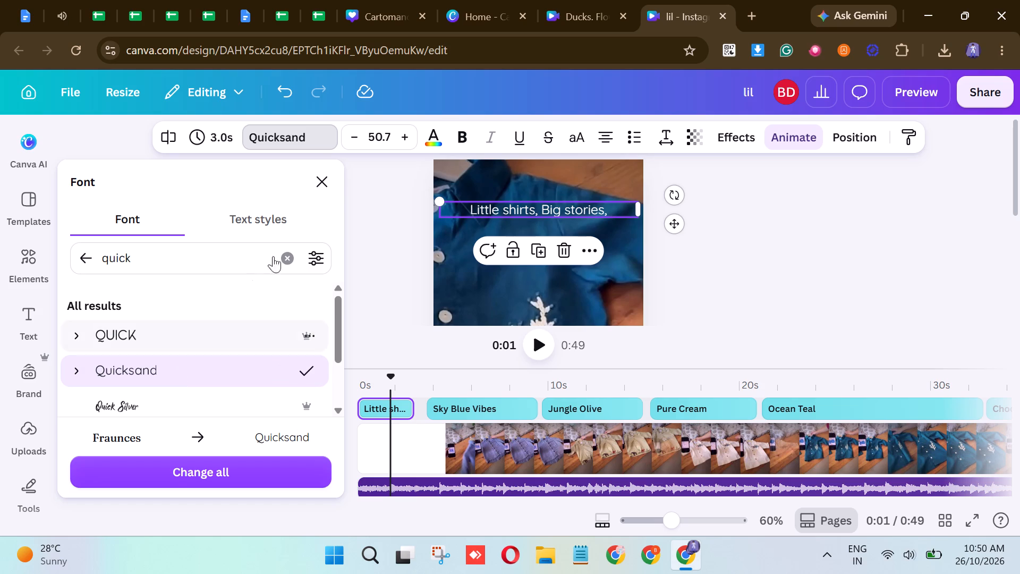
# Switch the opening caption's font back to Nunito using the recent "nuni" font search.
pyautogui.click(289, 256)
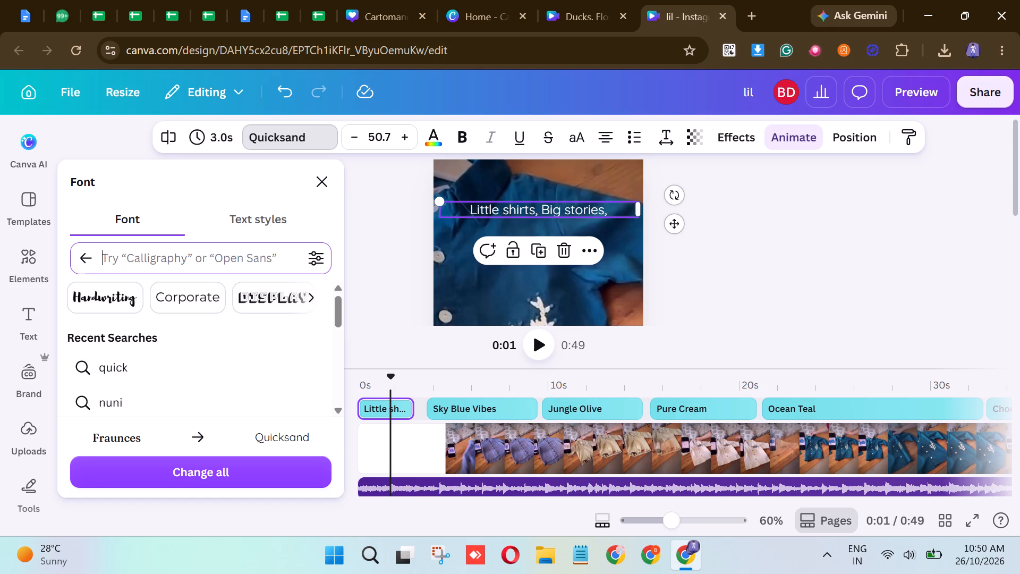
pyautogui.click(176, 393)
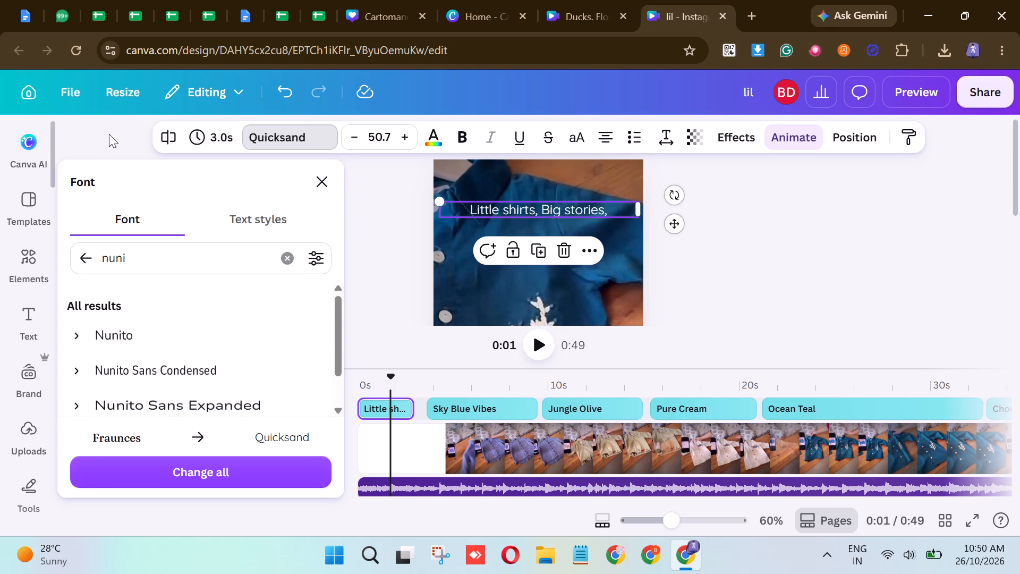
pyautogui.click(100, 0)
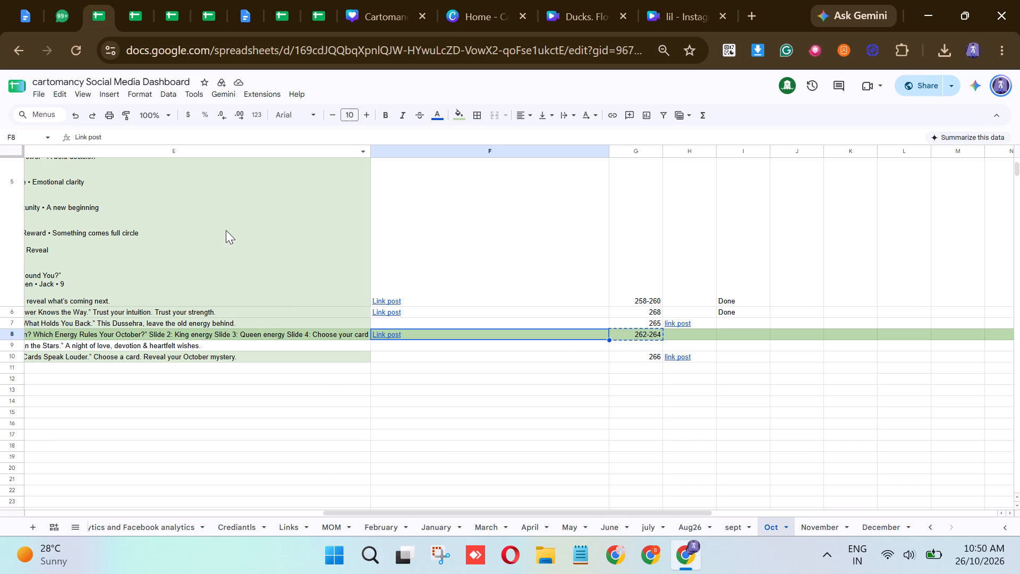
# Open the November sheet of the cartomancy Social Media Dashboard to view its planned posts.
pyautogui.click(817, 530)
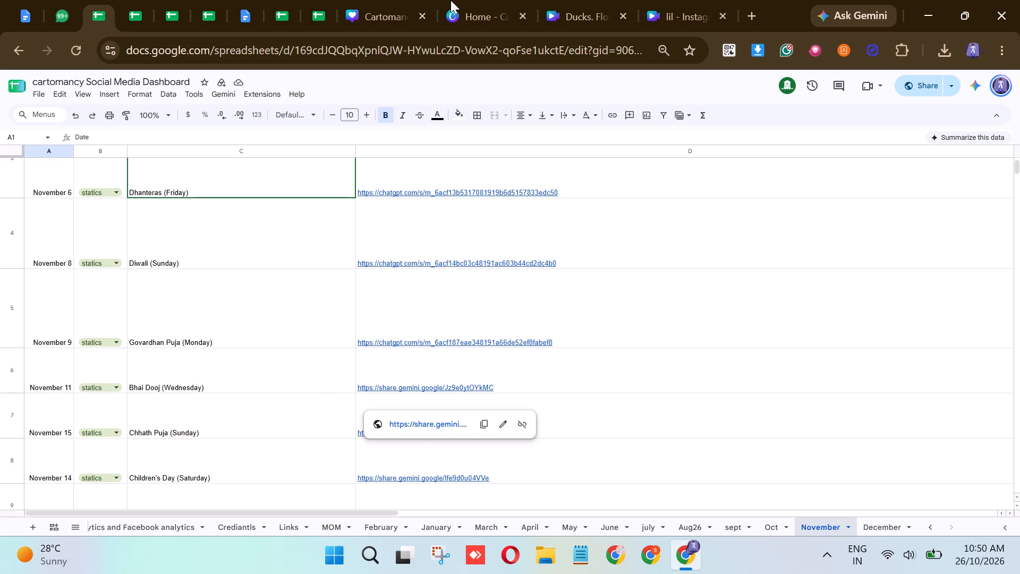
# Switch to the "lil" video design in Canva and set the opening caption "Little shirts, Big stories," to Nunito.
pyautogui.click(671, 0)
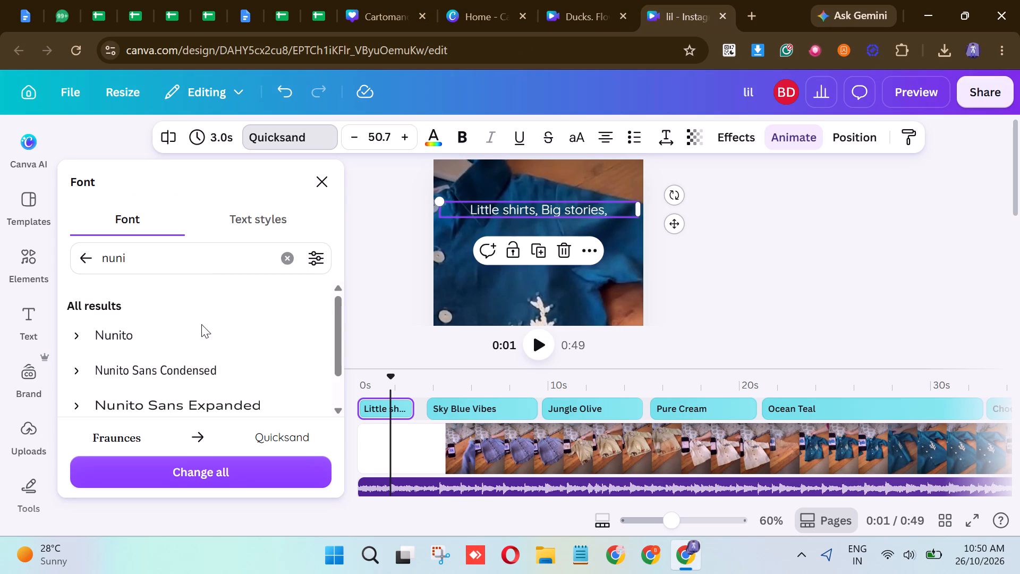
pyautogui.click(196, 343)
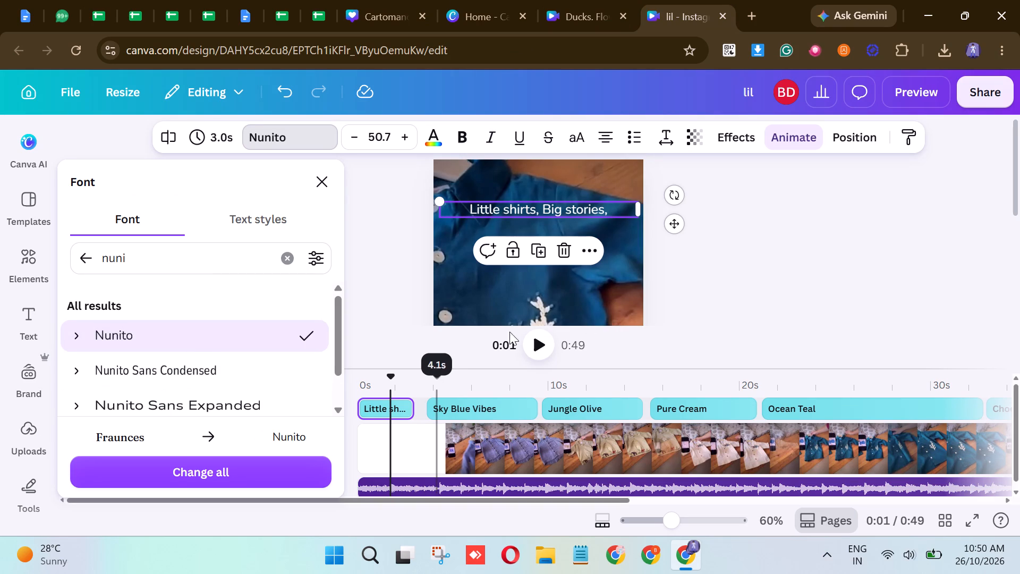
# Select the opening caption's text and search the fonts for "playl" in place of "nuni".
pyautogui.doubleClick(516, 206)
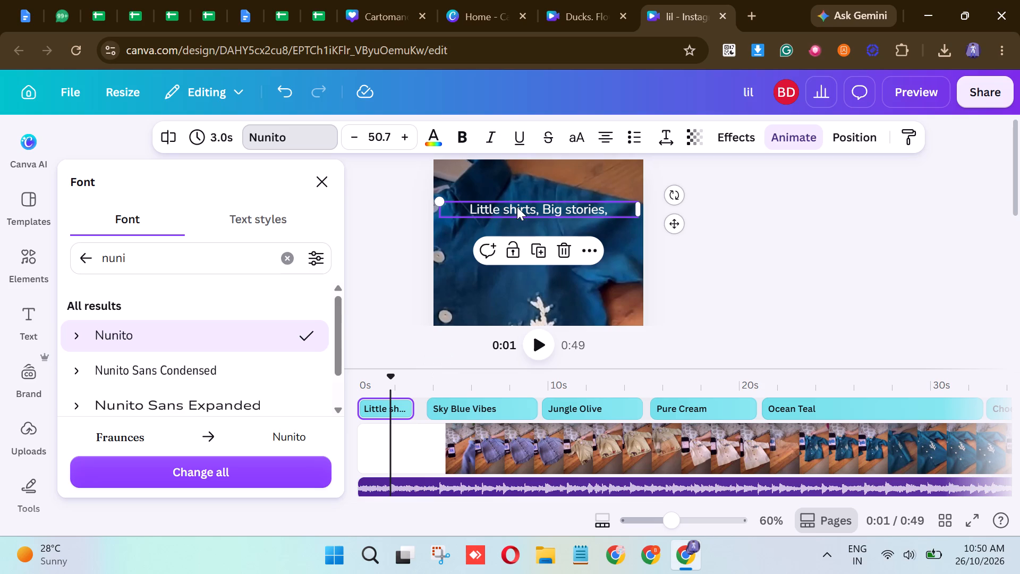
pyautogui.click(286, 264)
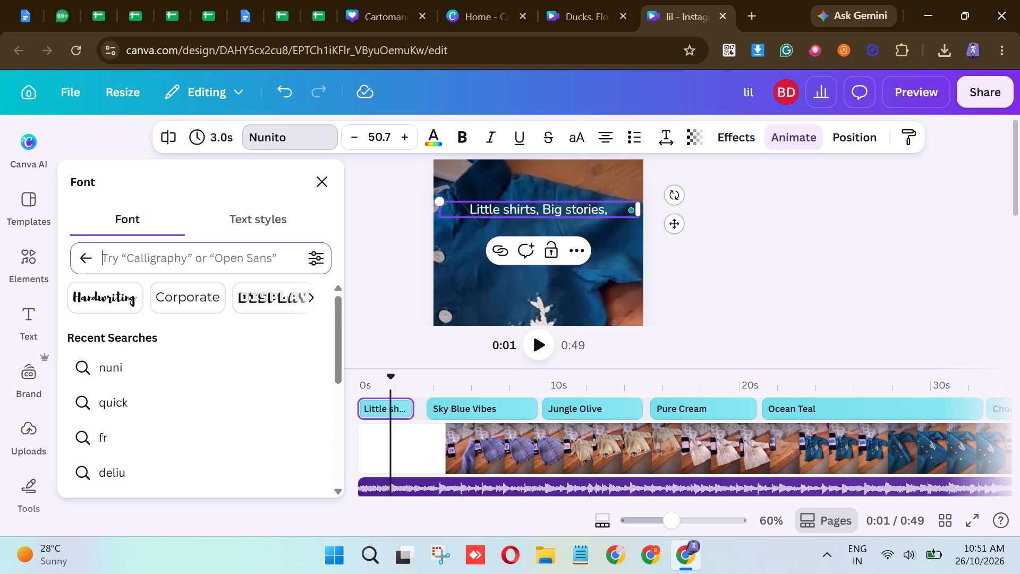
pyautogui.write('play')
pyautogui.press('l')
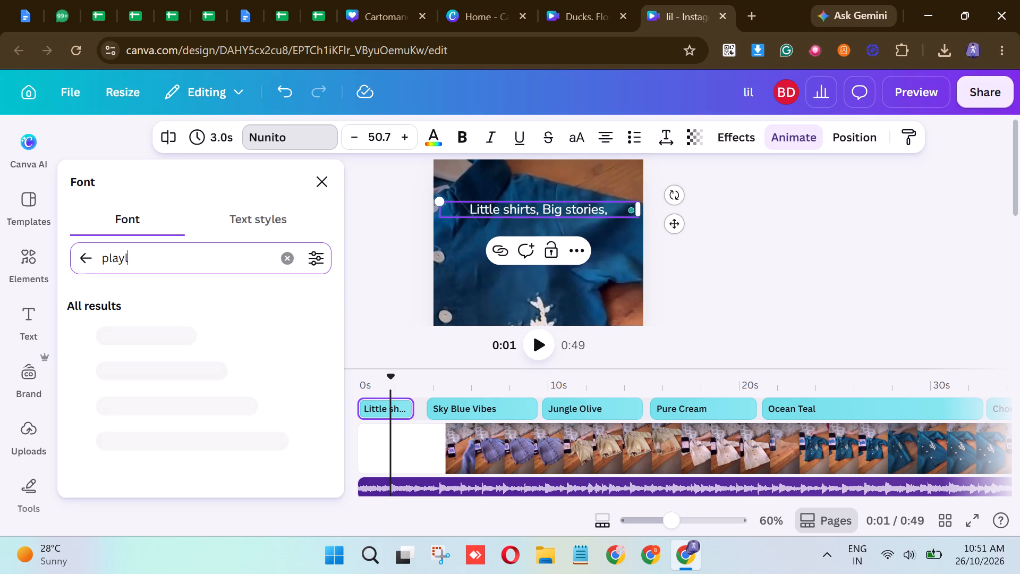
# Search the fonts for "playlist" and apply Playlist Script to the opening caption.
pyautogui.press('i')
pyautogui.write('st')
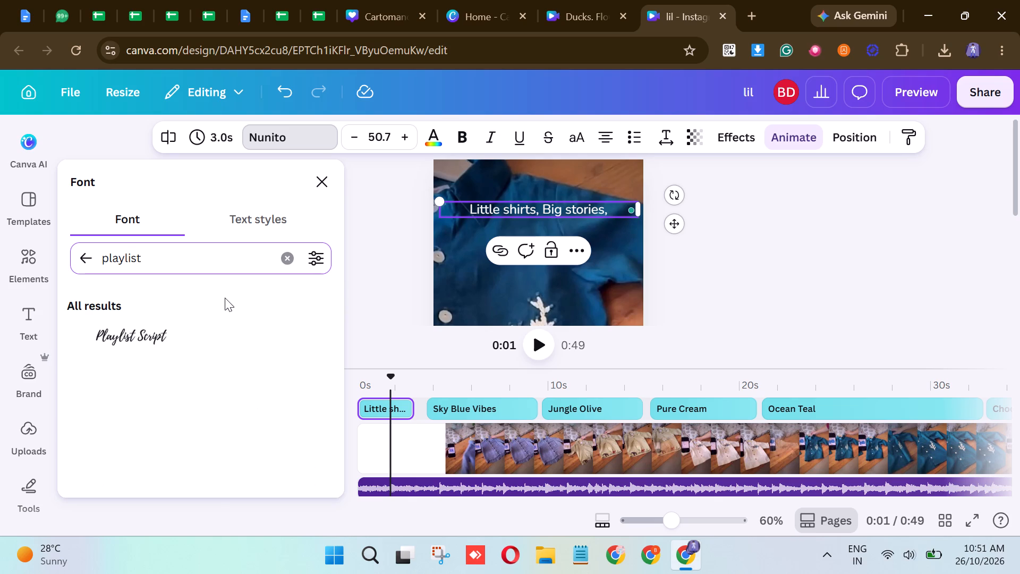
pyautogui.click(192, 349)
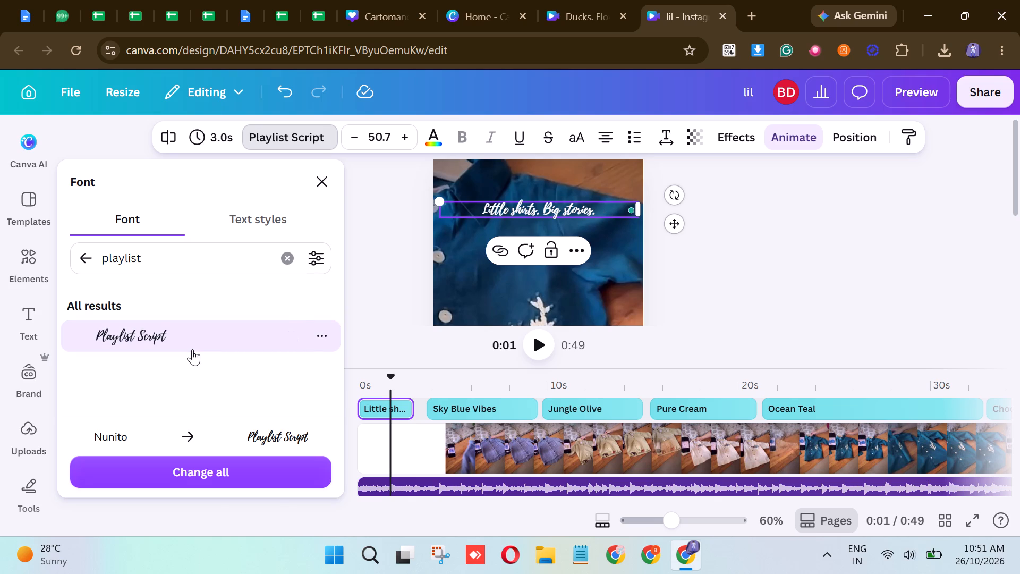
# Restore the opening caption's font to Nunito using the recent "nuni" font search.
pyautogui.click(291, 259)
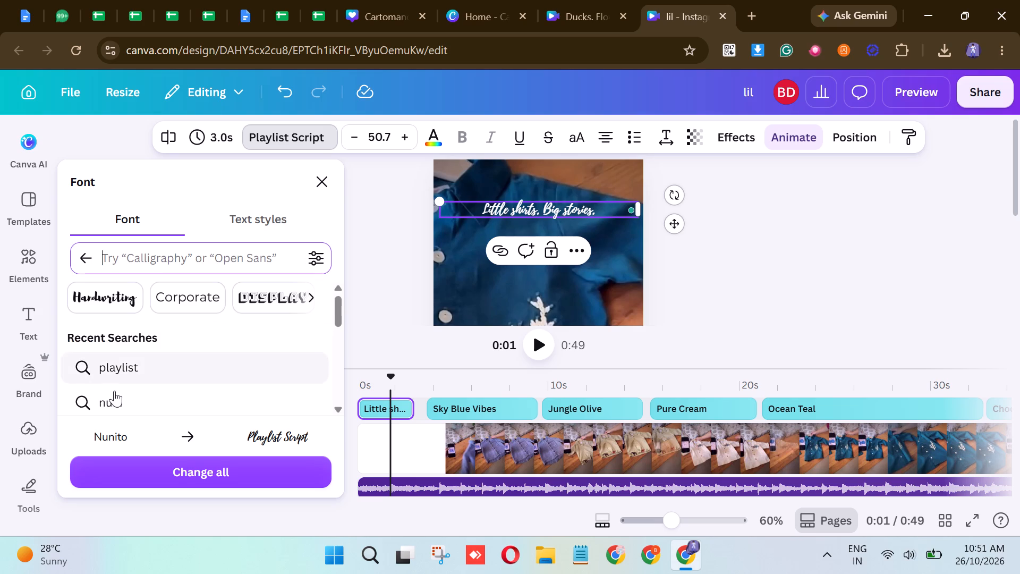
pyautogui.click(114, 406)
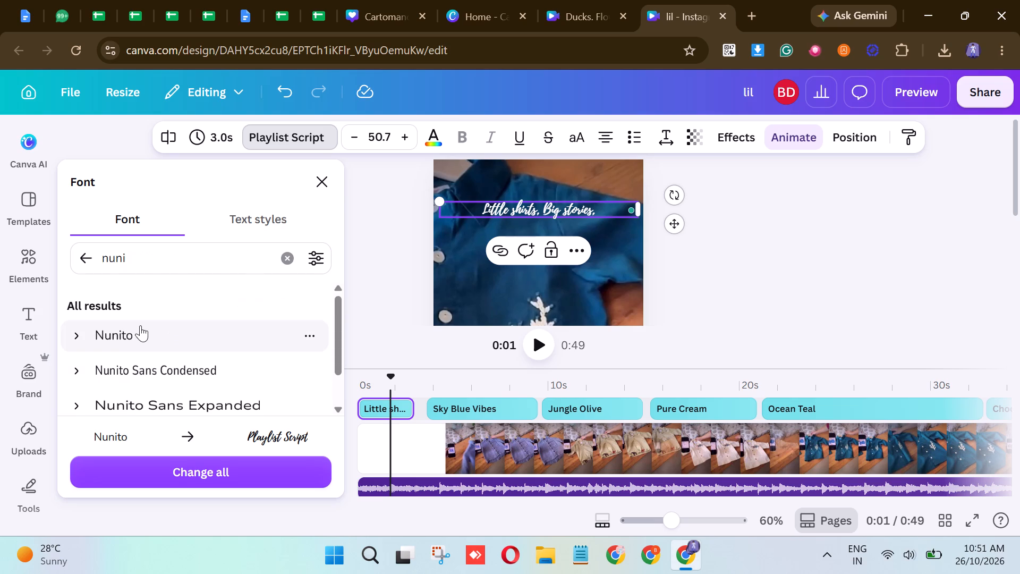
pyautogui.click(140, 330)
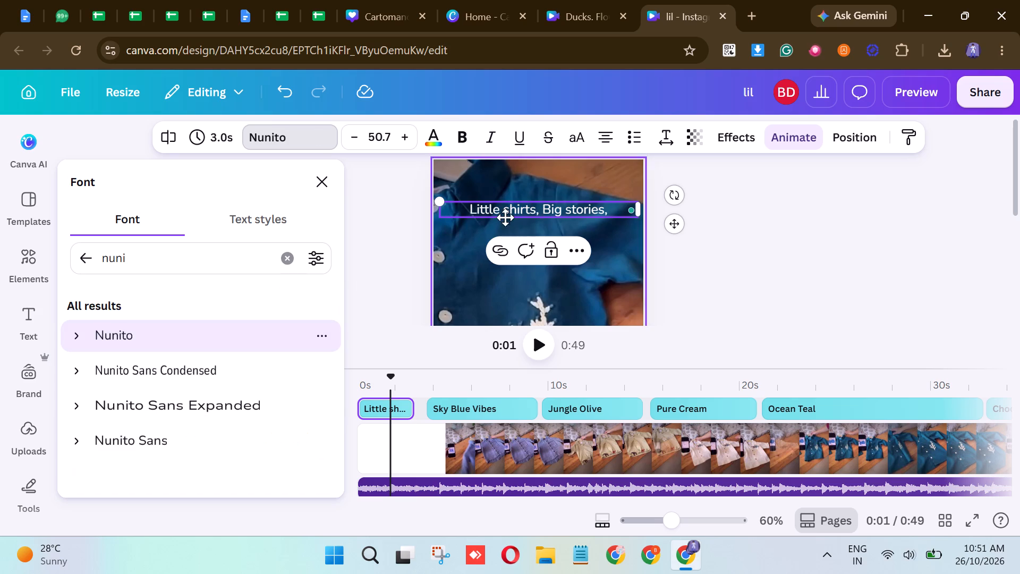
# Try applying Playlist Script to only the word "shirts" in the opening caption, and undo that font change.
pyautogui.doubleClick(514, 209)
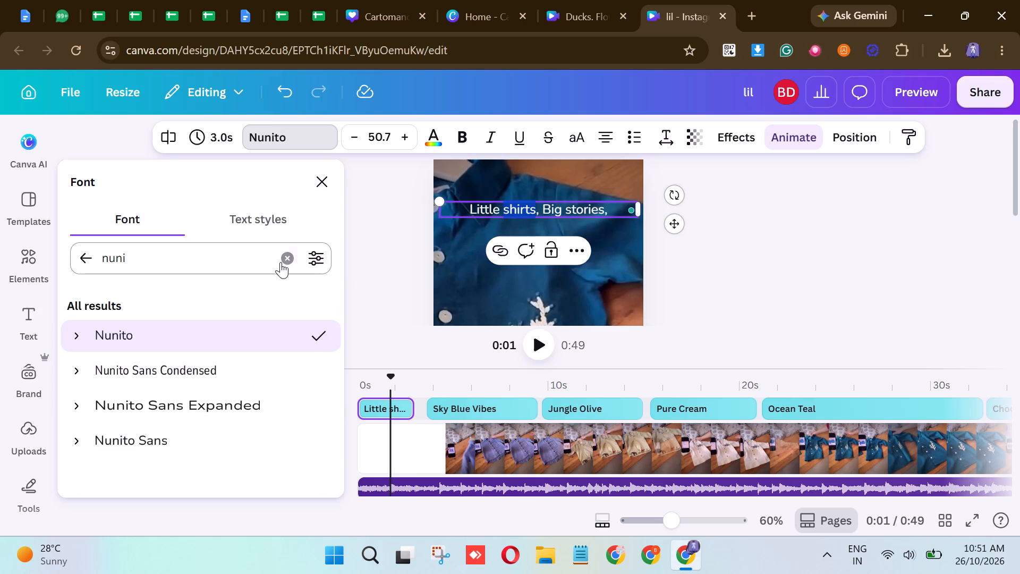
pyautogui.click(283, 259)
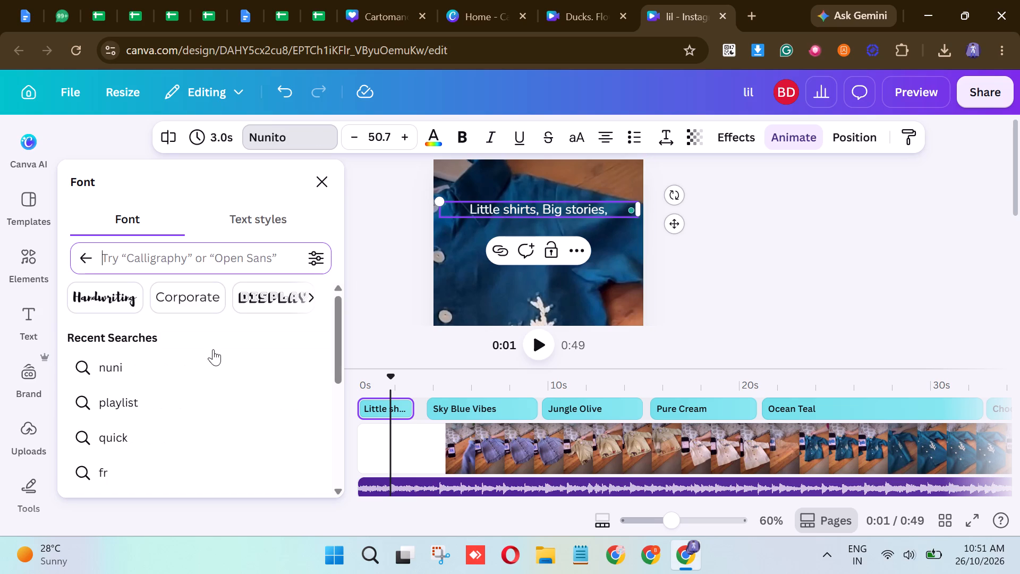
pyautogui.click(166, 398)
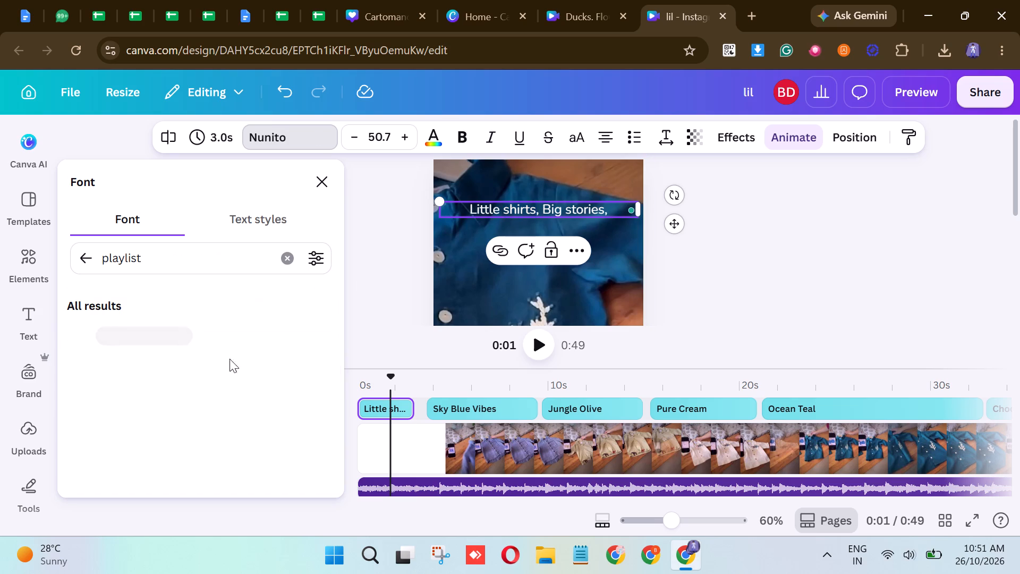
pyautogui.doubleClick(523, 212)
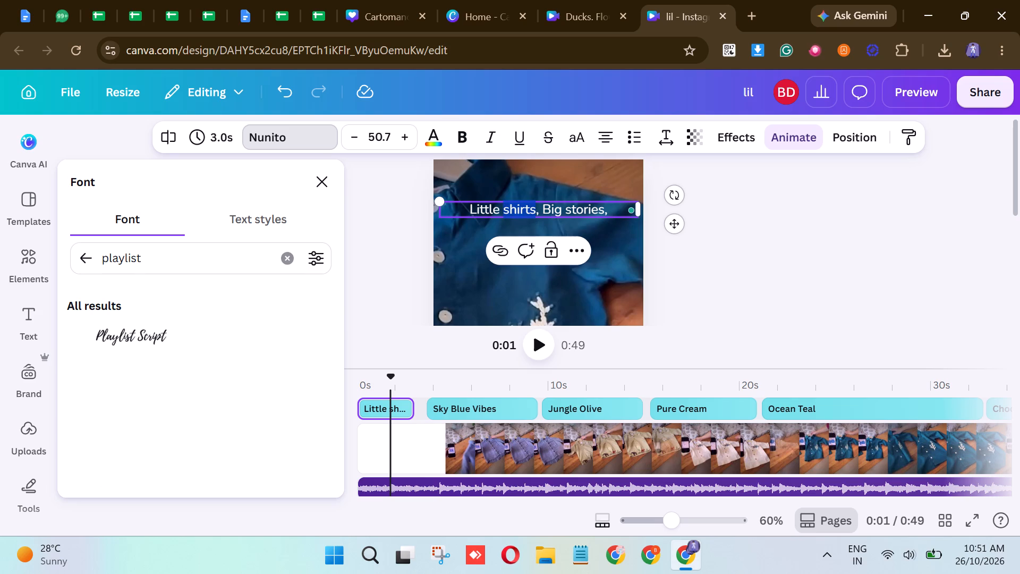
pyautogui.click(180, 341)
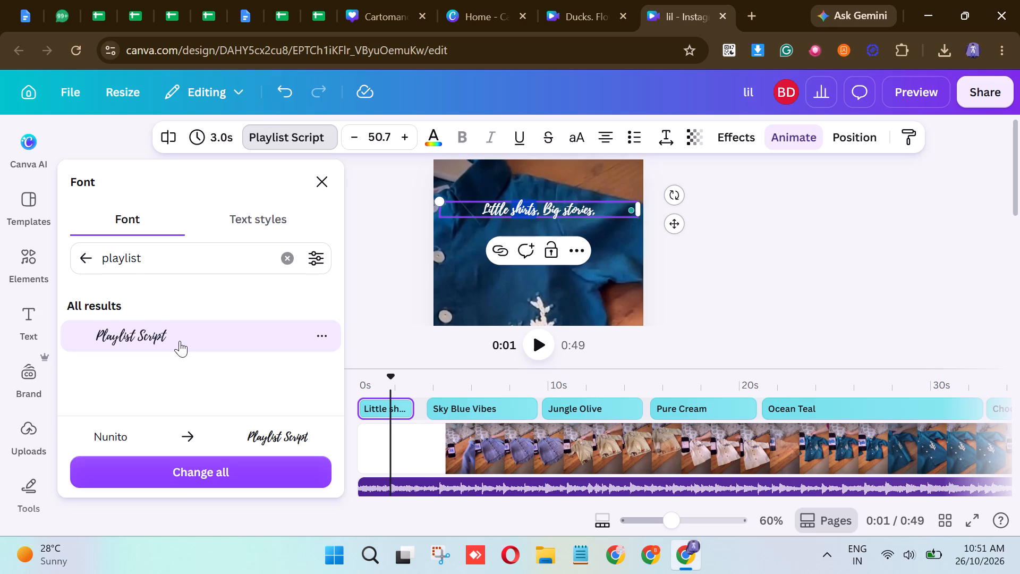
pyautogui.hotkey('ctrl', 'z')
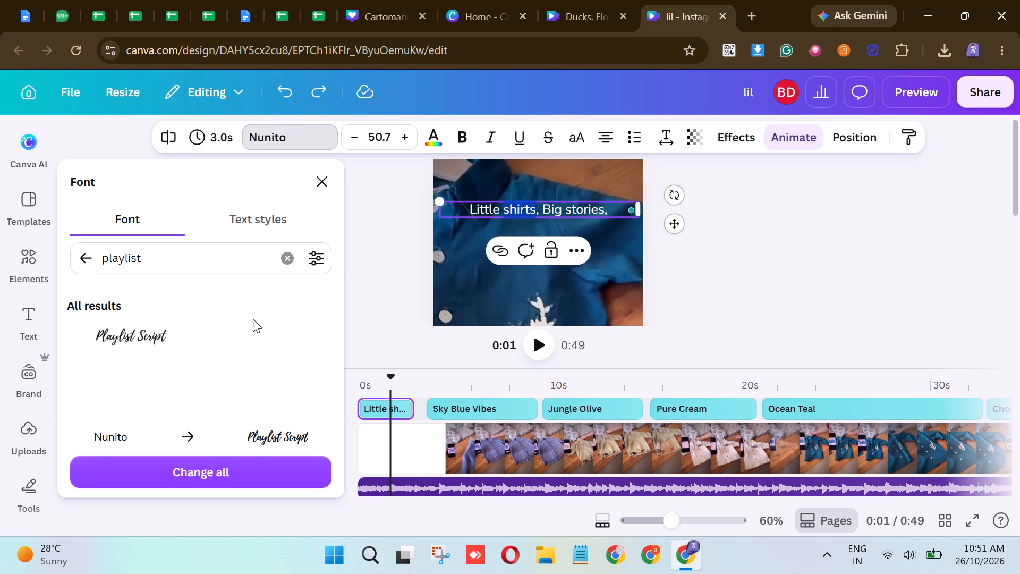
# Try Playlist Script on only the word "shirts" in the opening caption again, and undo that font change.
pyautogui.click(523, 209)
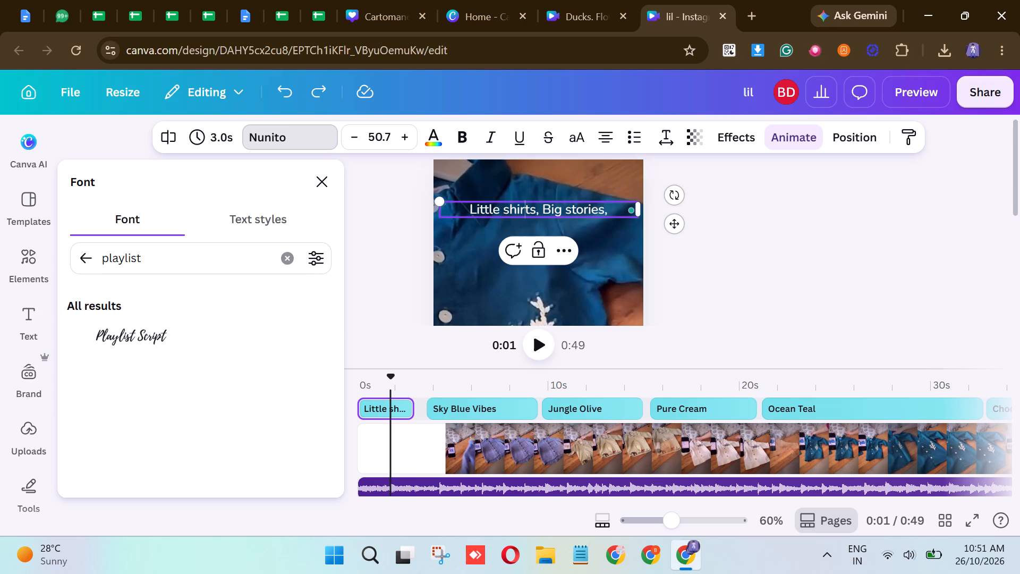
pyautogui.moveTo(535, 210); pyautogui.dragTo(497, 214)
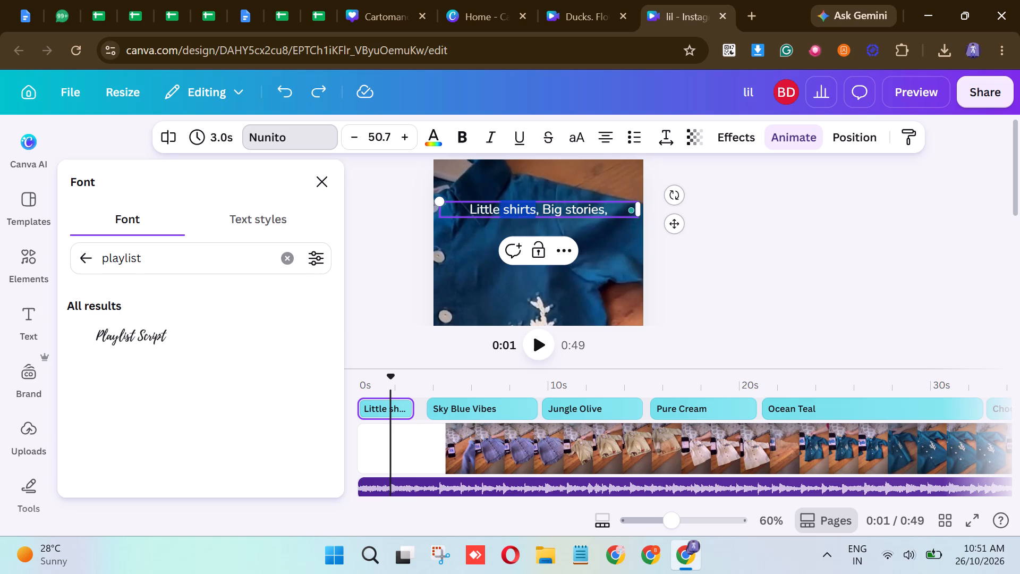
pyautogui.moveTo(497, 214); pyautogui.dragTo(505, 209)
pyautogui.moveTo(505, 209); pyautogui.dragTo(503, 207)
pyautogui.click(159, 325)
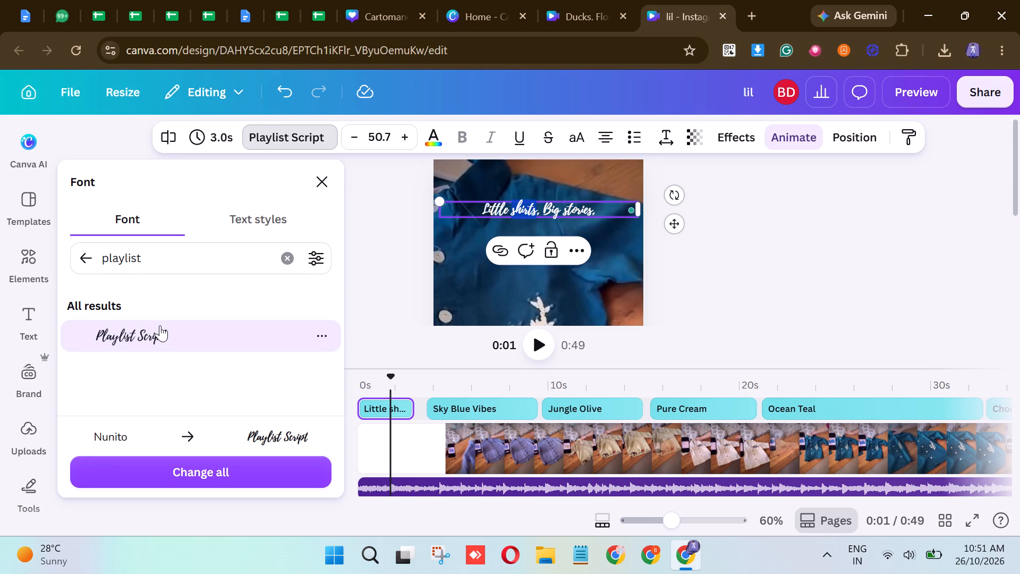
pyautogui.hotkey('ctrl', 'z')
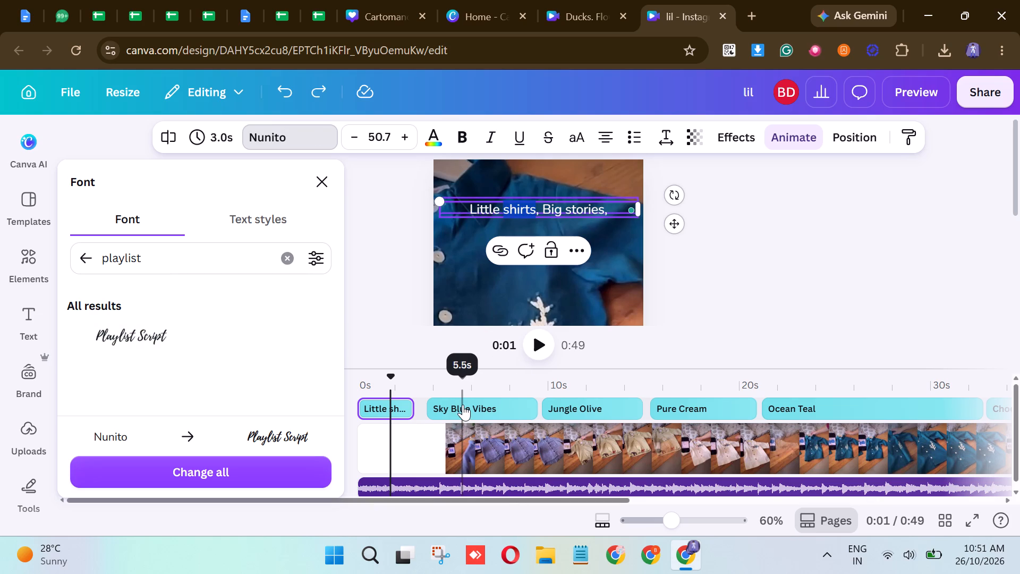
# Change the "Sky Blue Vibes" caption's font to Nunito using the recent "nuni" font search.
pyautogui.click(463, 404)
pyautogui.click(288, 261)
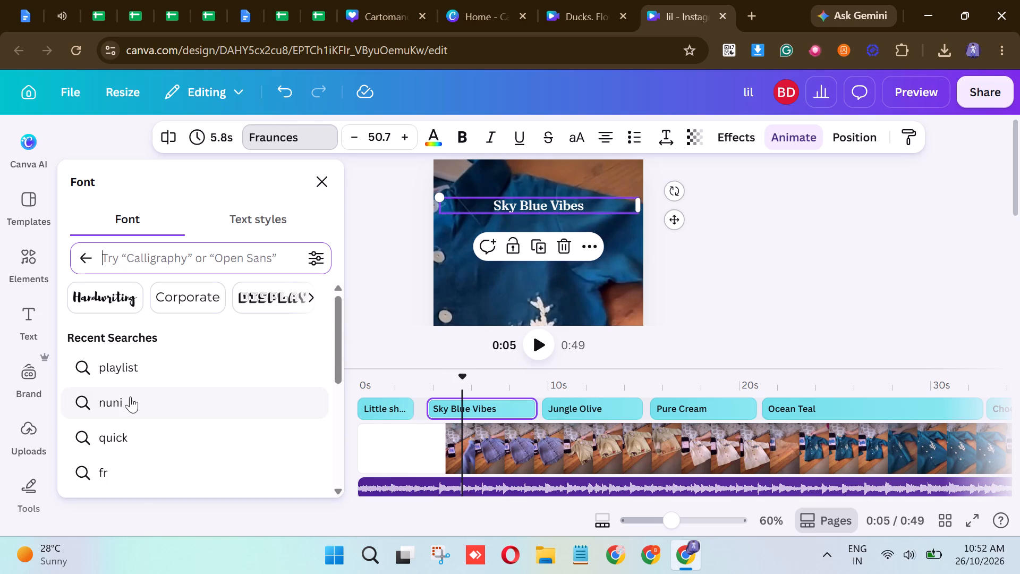
pyautogui.click(130, 396)
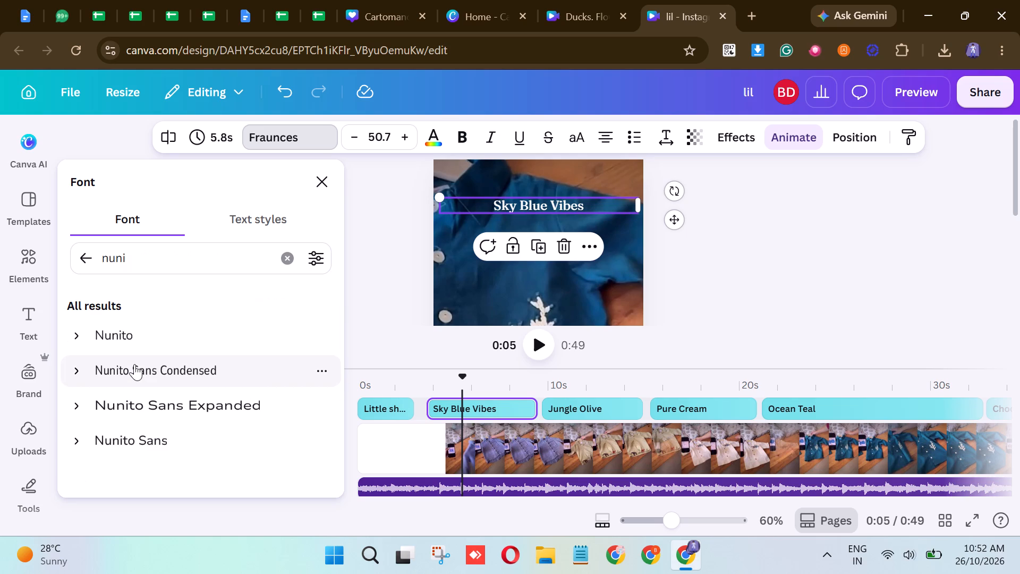
pyautogui.click(149, 327)
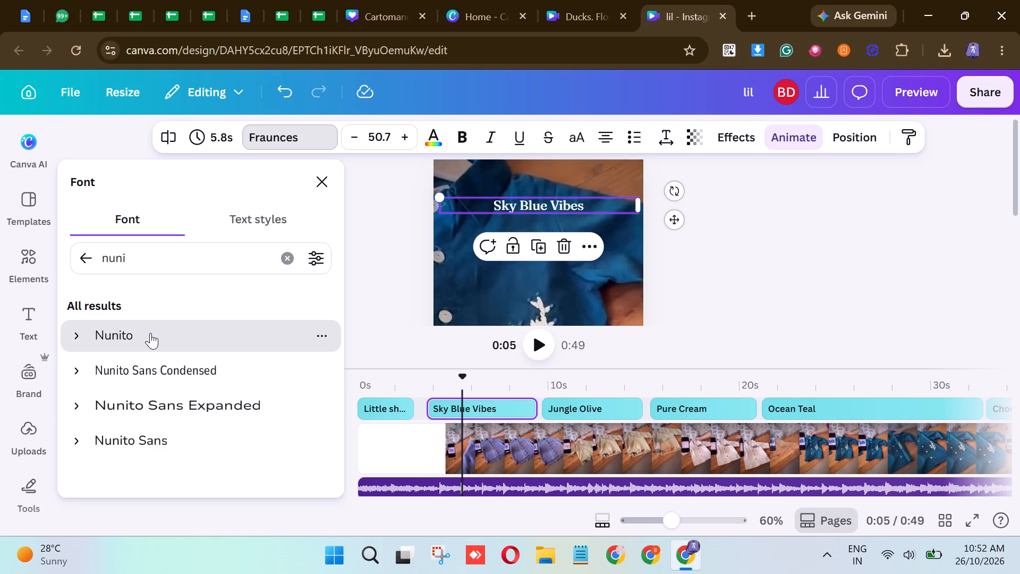
# Apply Nunito to the "Jungle Olive", "Pure Cream" and "Ocean Teal" captions in turn.
pyautogui.click(577, 407)
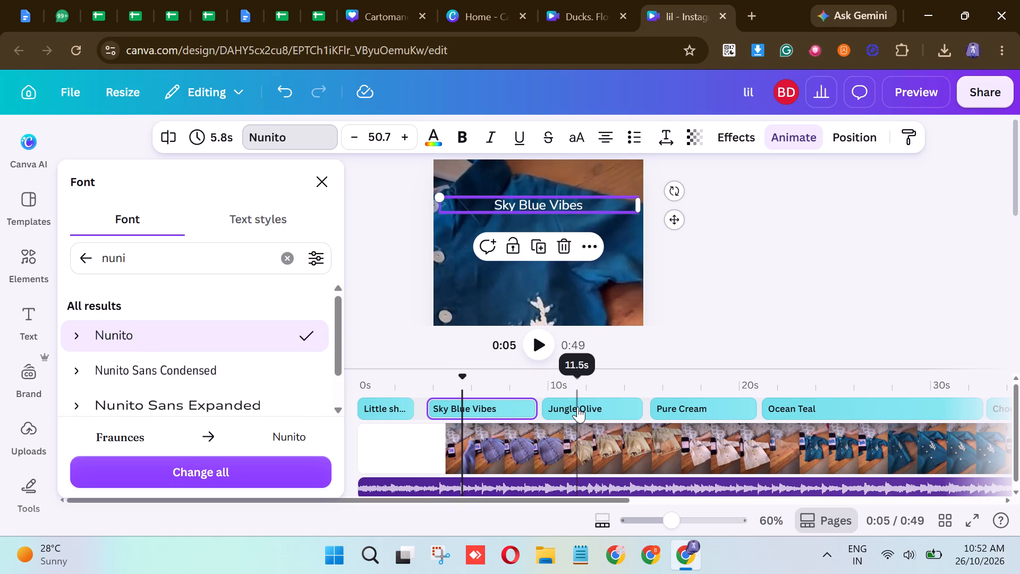
pyautogui.click(197, 339)
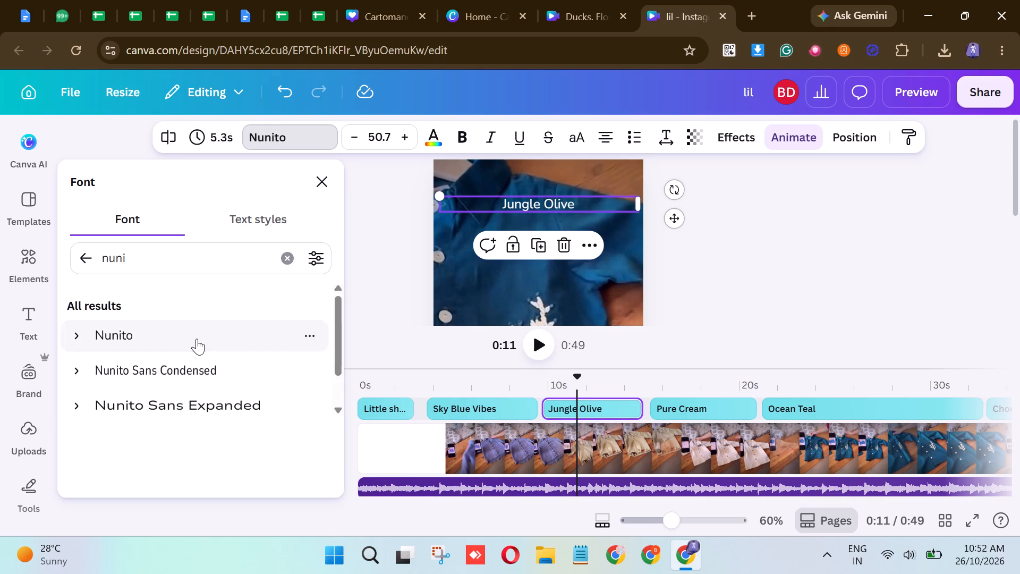
pyautogui.click(719, 402)
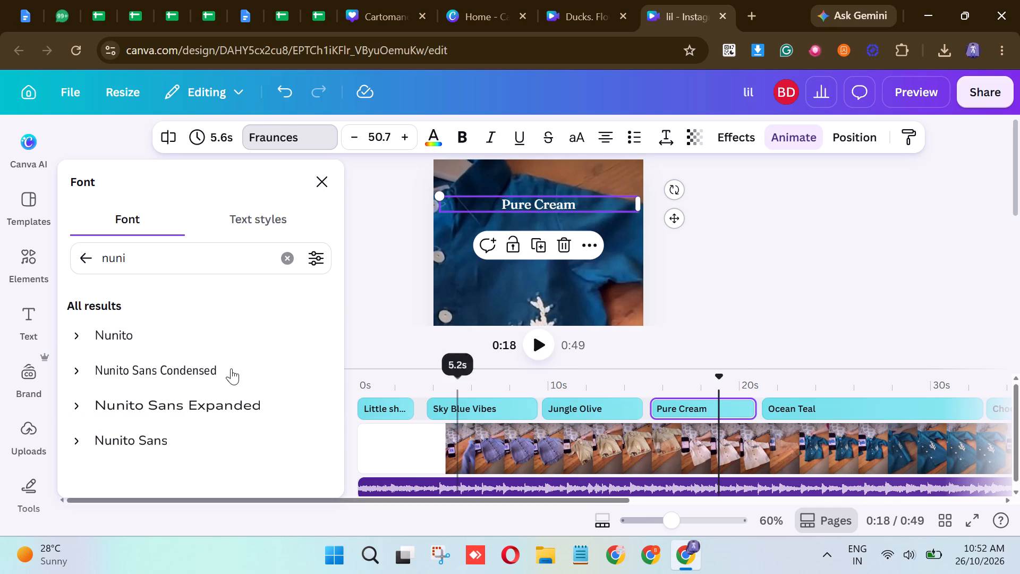
pyautogui.click(227, 341)
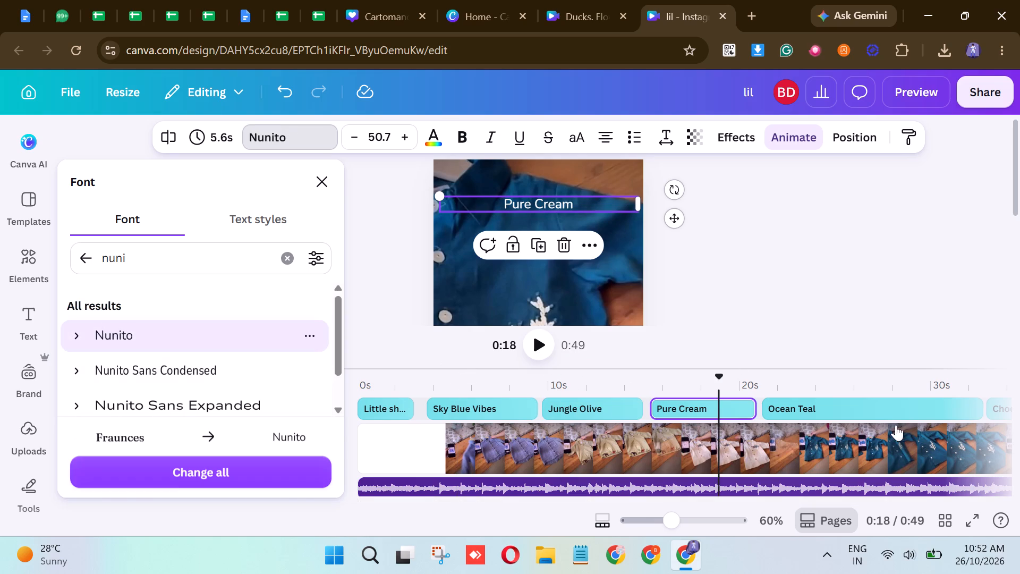
pyautogui.click(812, 407)
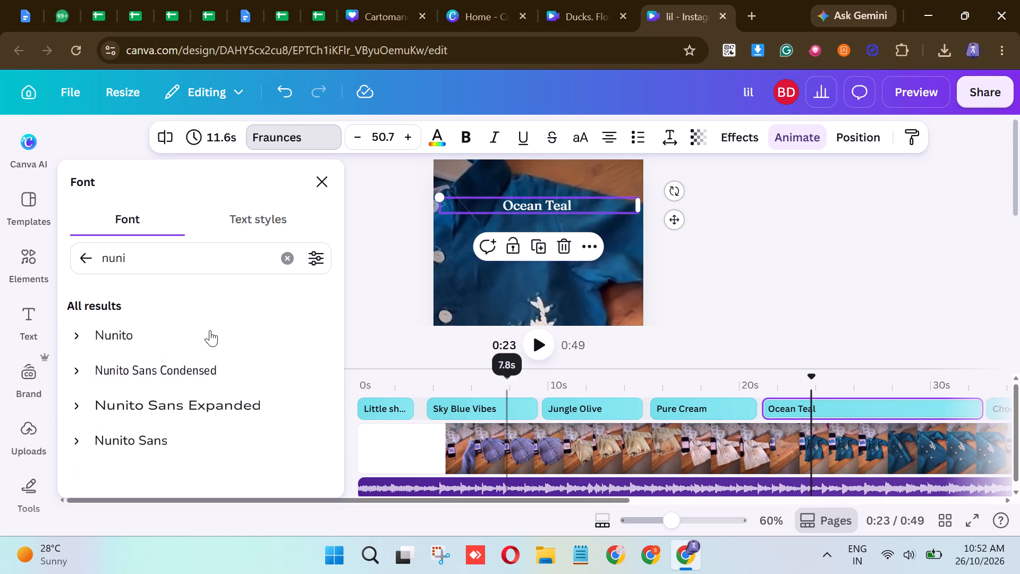
pyautogui.click(209, 331)
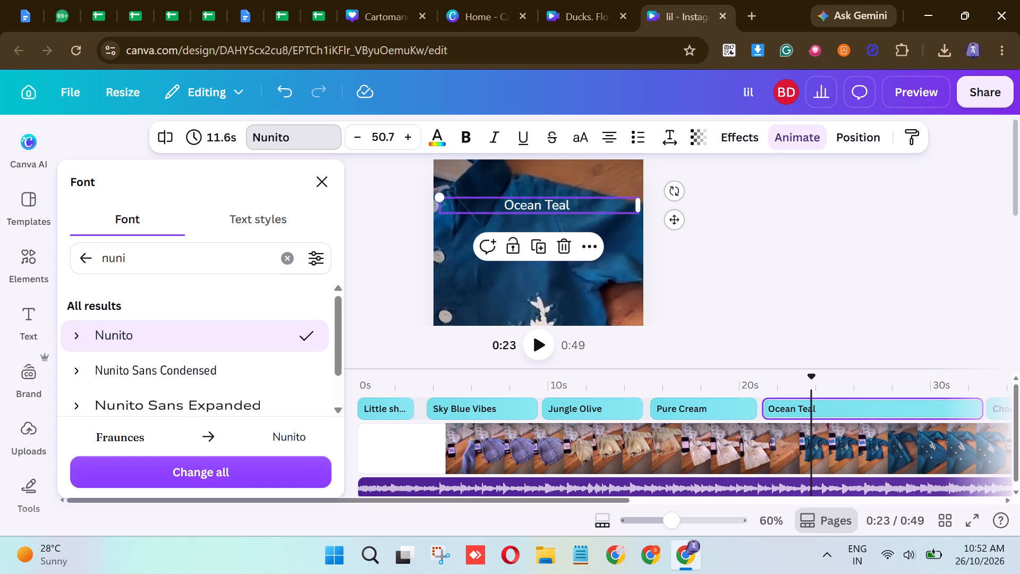
# Change the font of the "Choco Brown" caption further along the timeline to Nunito.
pyautogui.moveTo(816, 380); pyautogui.dragTo(965, 378)
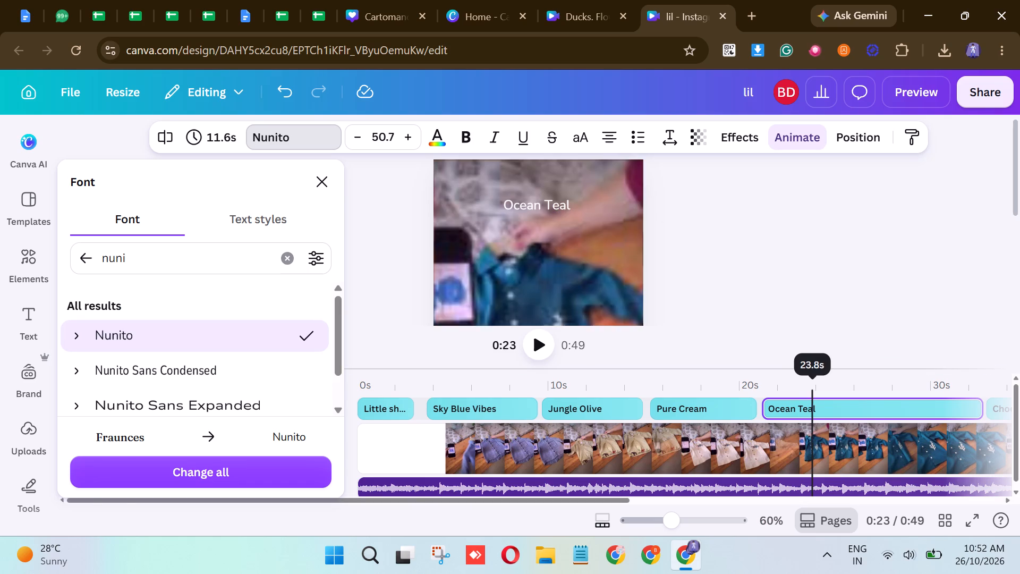
pyautogui.moveTo(965, 378); pyautogui.dragTo(967, 378)
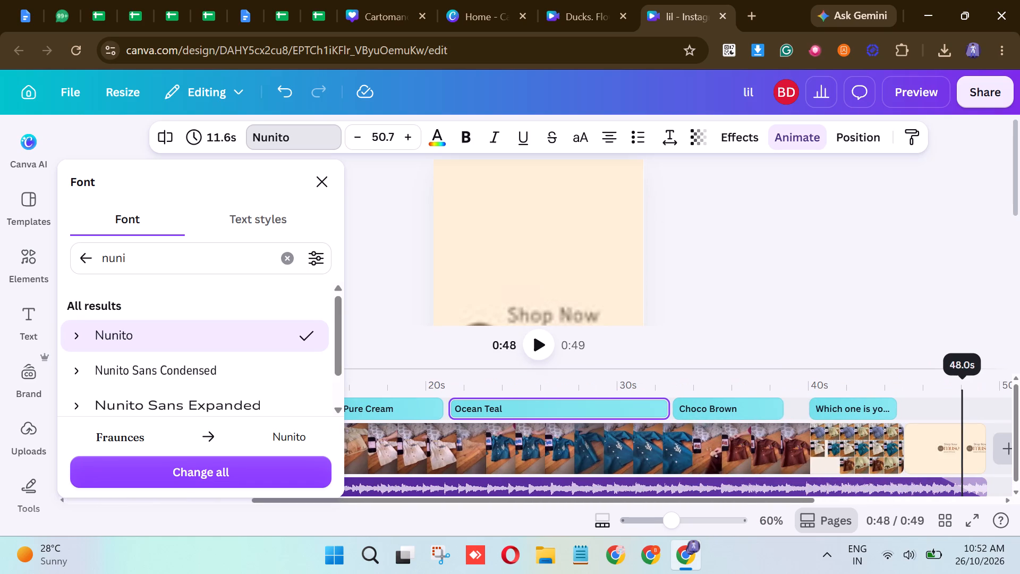
pyautogui.click(715, 411)
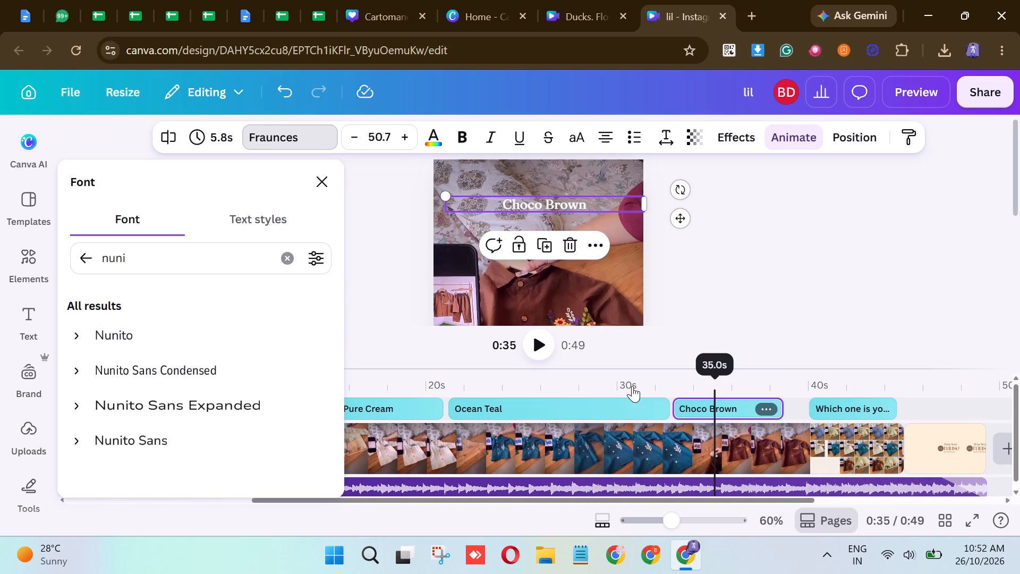
pyautogui.click(172, 366)
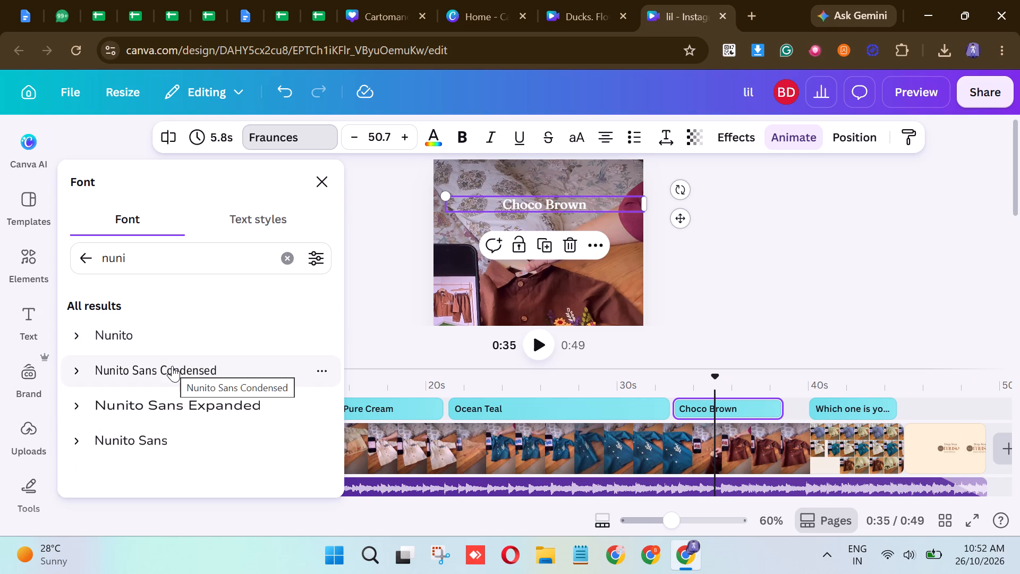
pyautogui.click(175, 334)
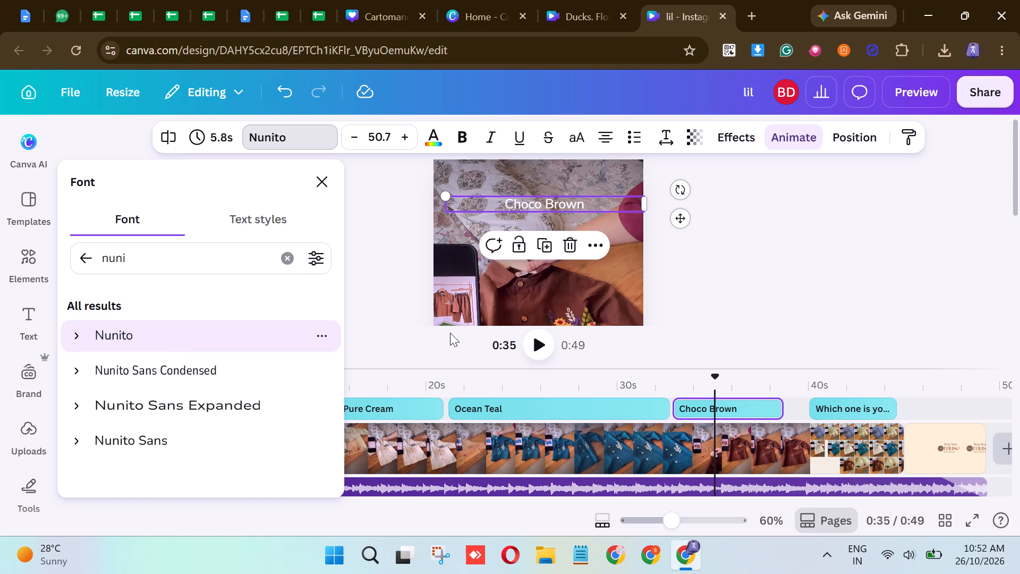
# Compare Nunito and Nunito Sans Condensed on the "Which one is your favourite?" caption, and apply Nunito Sans Condensed.
pyautogui.click(831, 409)
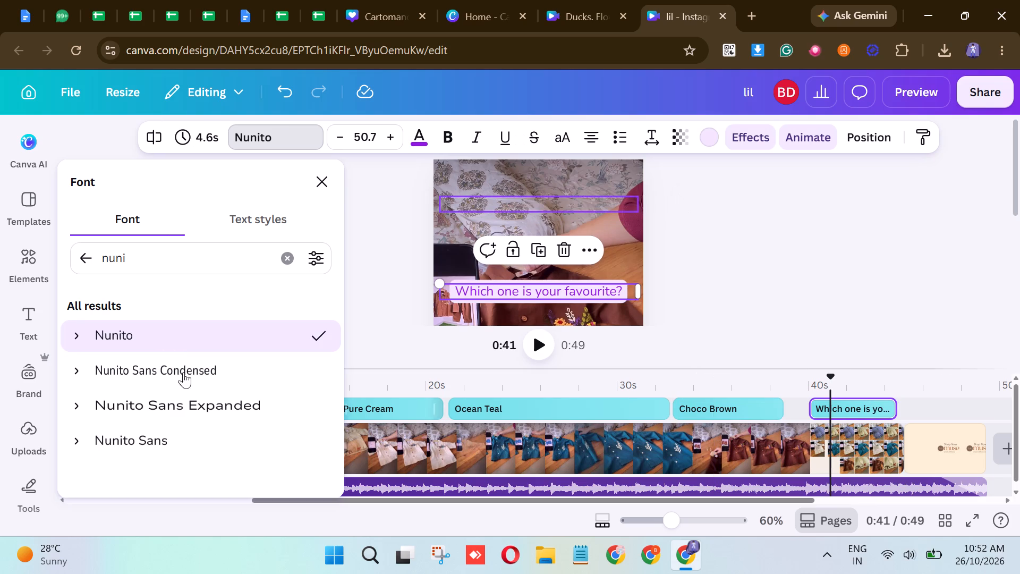
pyautogui.click(130, 359)
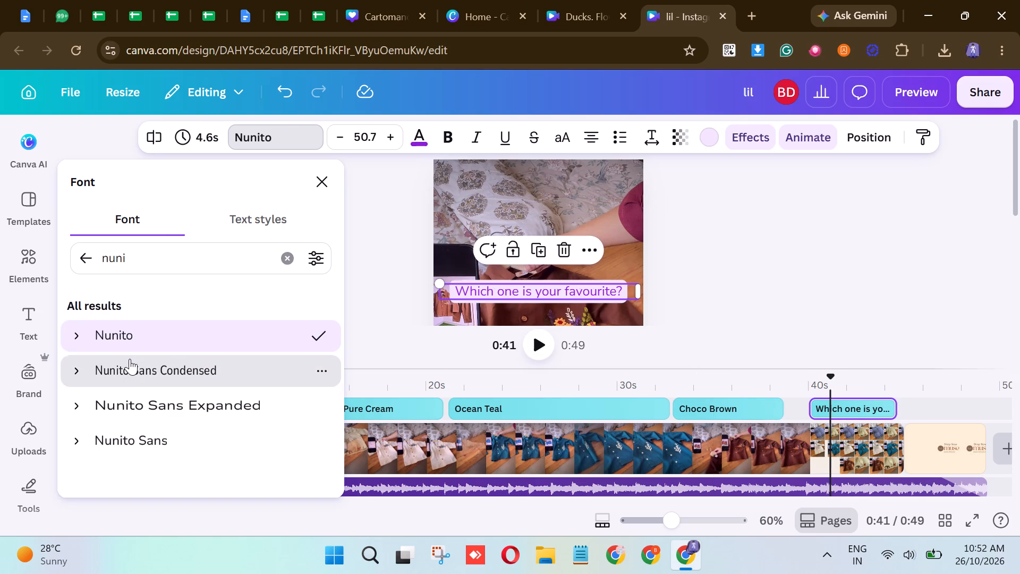
pyautogui.click(135, 337)
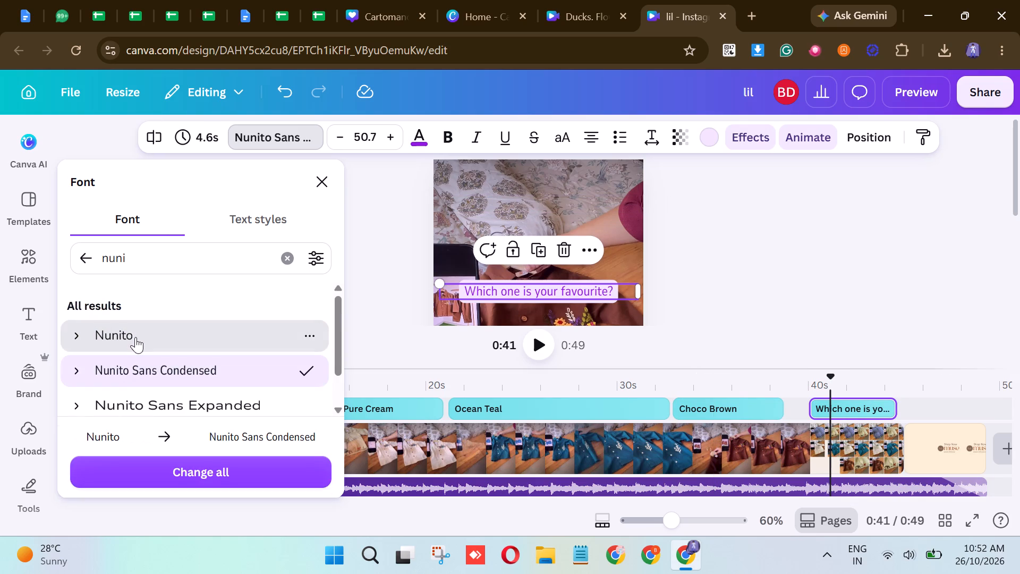
pyautogui.click(149, 367)
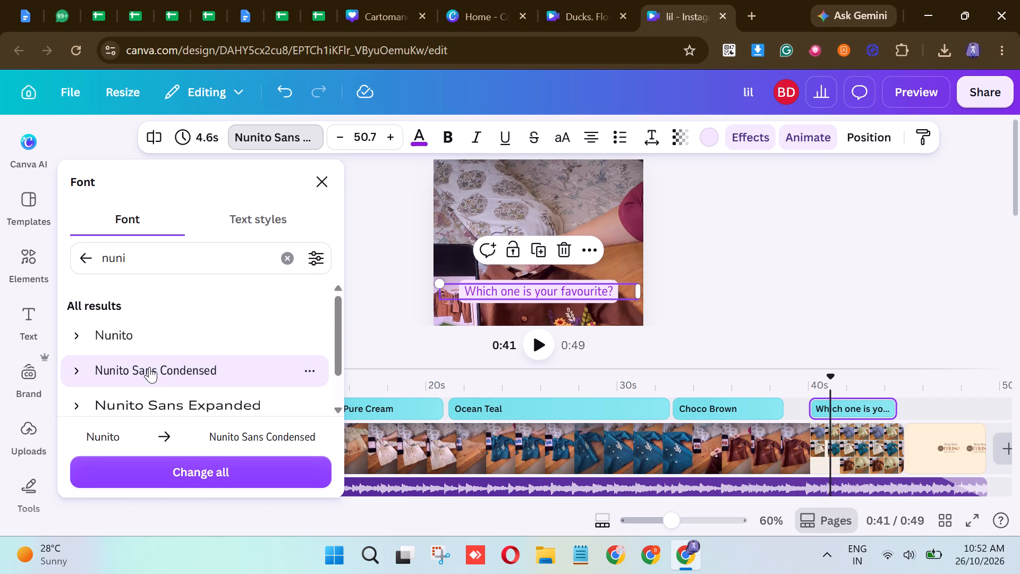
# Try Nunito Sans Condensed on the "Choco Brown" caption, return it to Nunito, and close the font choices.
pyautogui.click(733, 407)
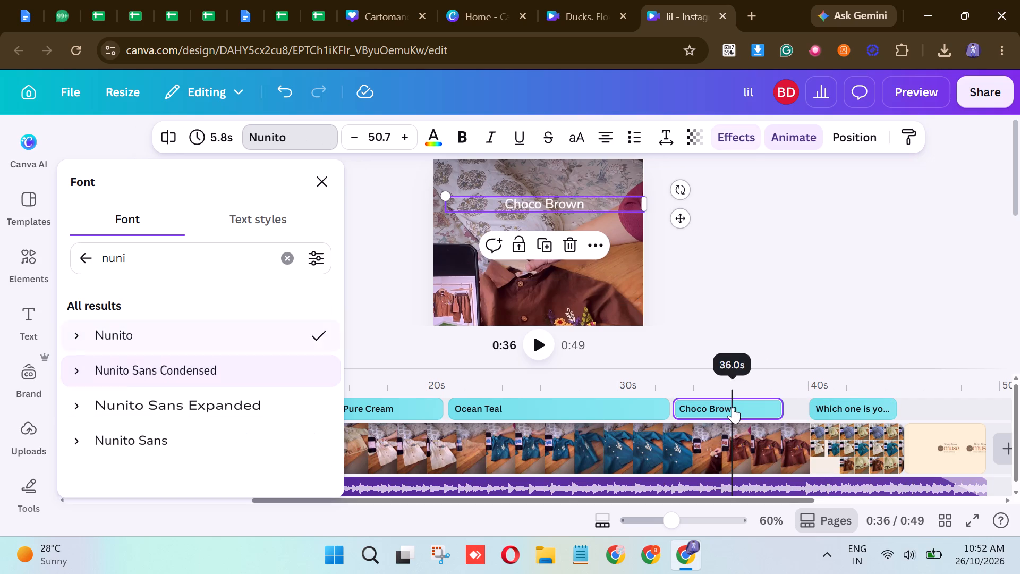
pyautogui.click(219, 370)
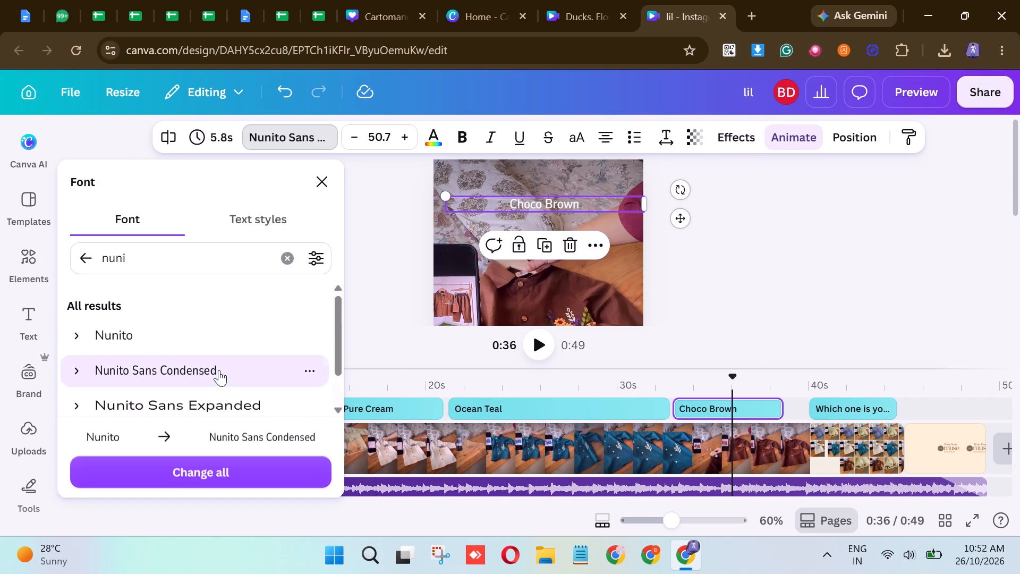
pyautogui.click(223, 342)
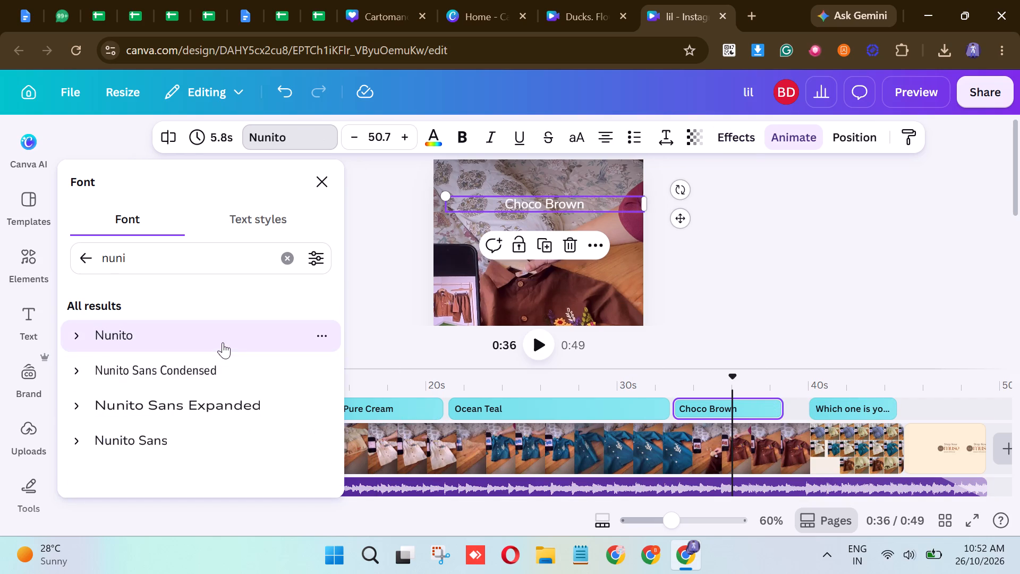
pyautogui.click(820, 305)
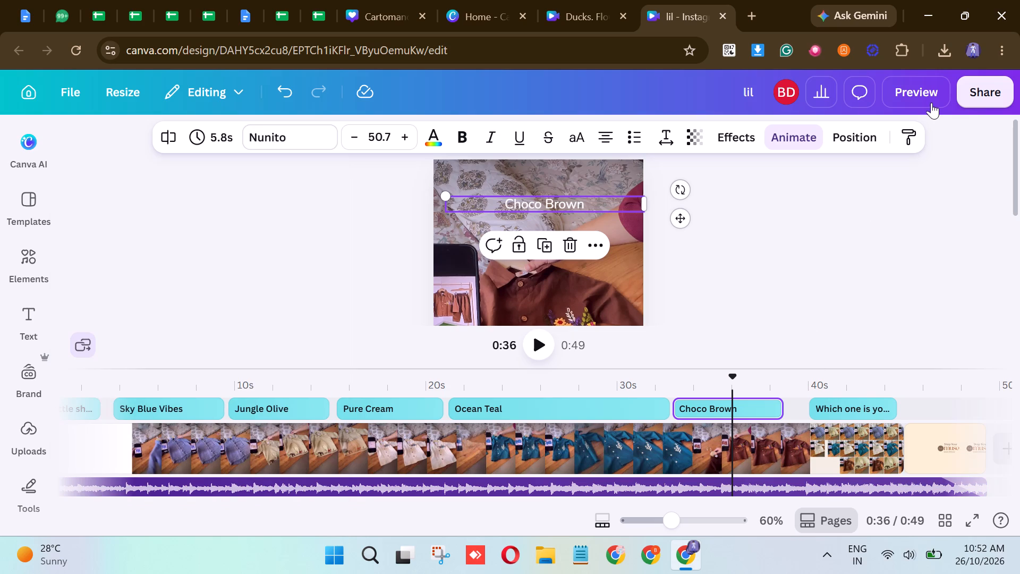
# Open the full video preview and play it from the beginning to check the restyled captions.
pyautogui.click(931, 102)
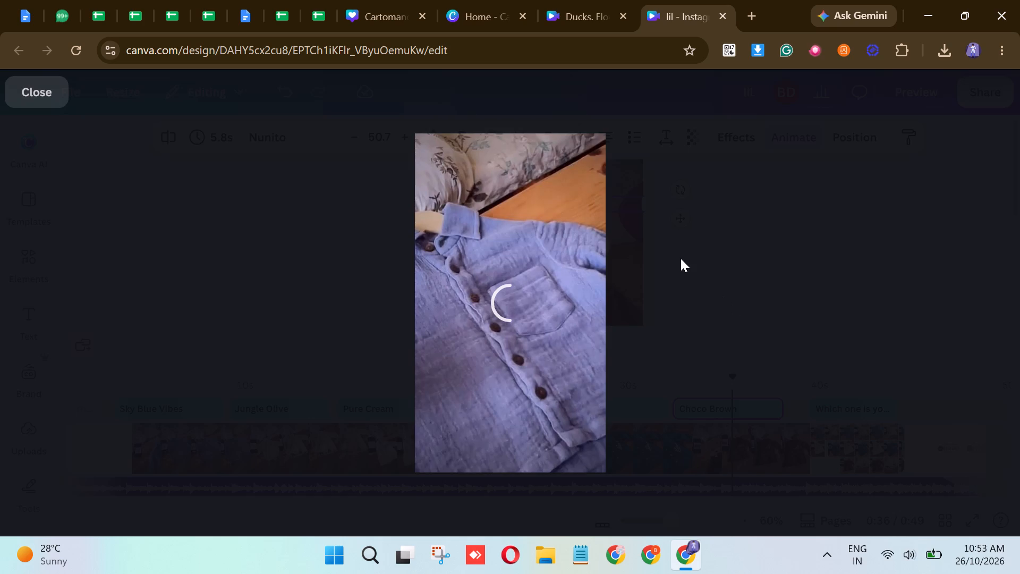
pyautogui.moveTo(447, 442); pyautogui.dragTo(401, 436)
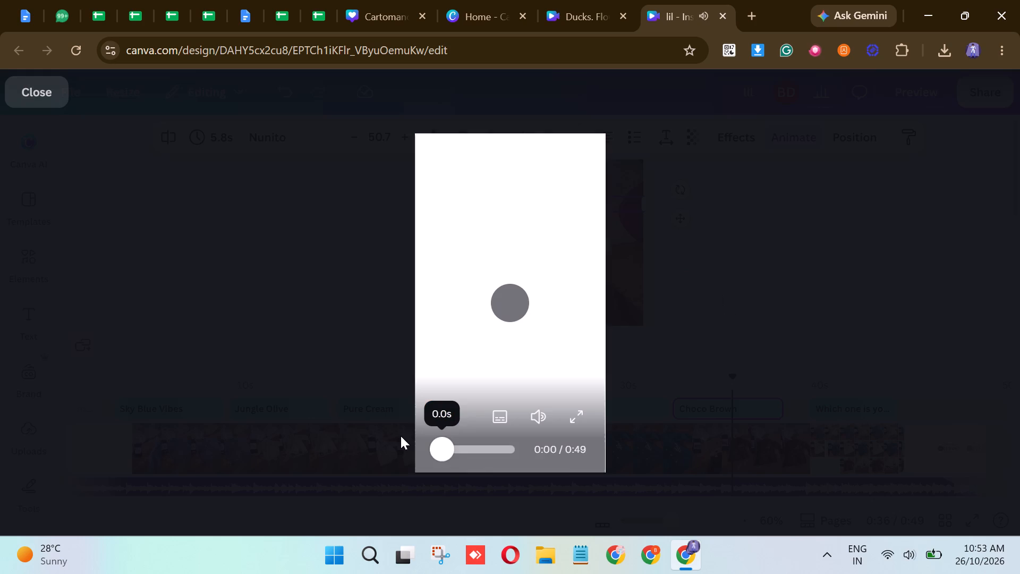
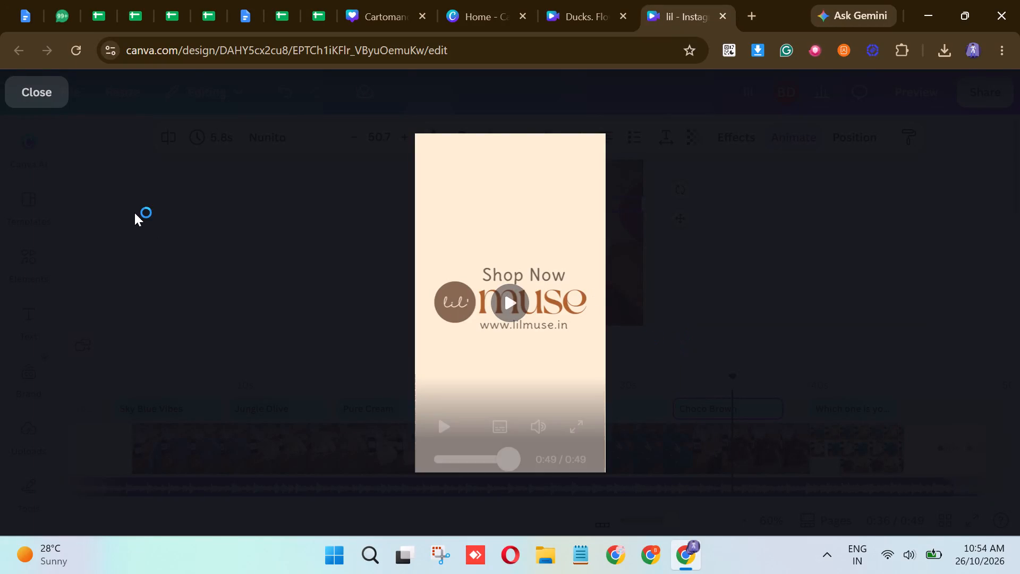
# Close the preview, search the fonts for "quick", and set the "Choco Brown" caption to Quicksand Medium.
pyautogui.click(21, 90)
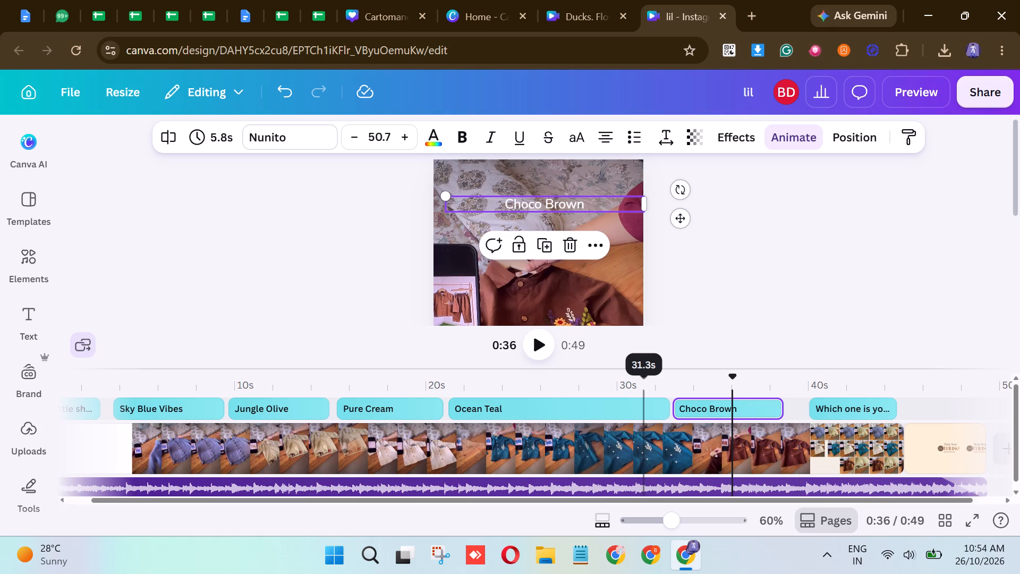
pyautogui.click(262, 137)
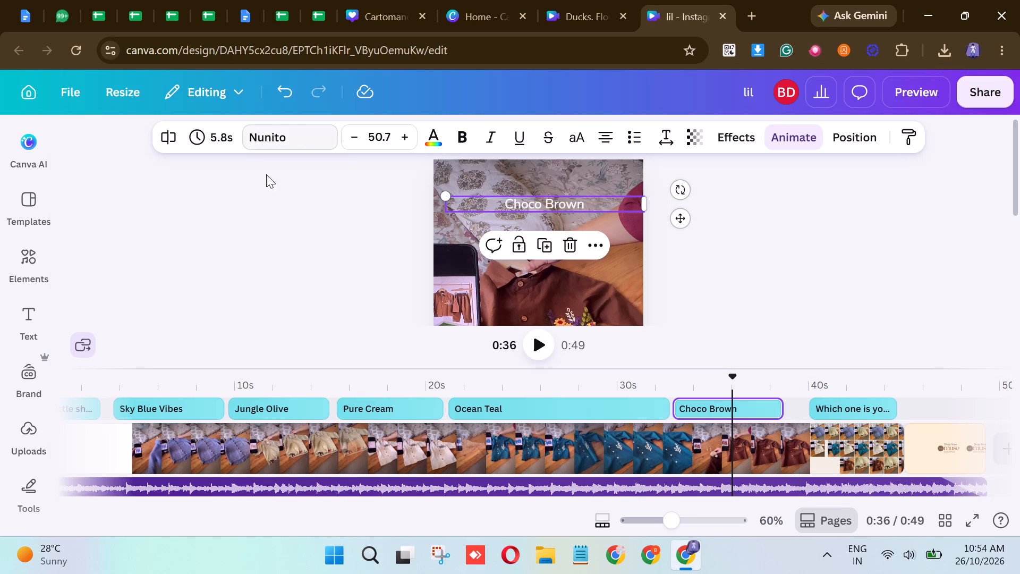
pyautogui.click(291, 261)
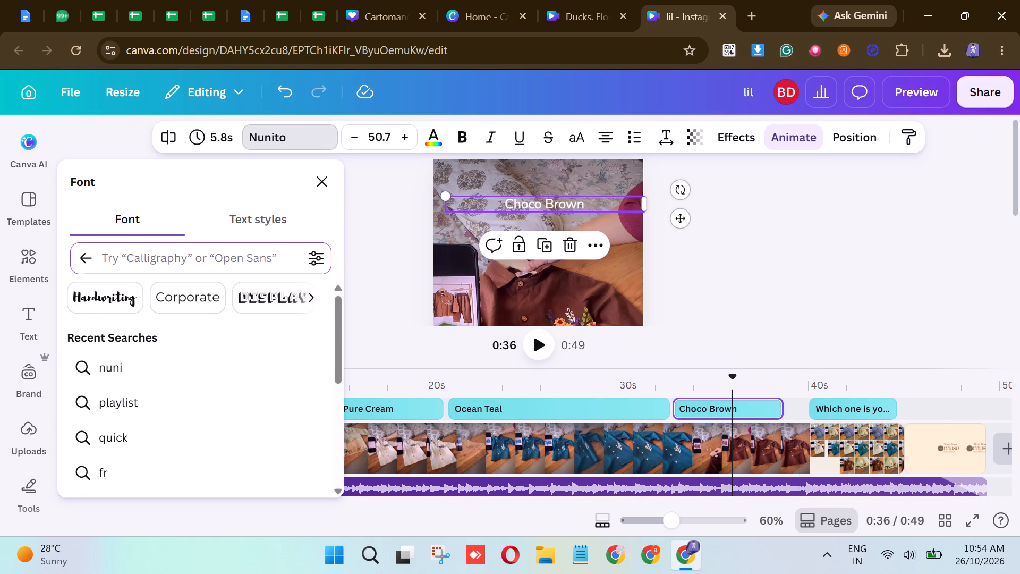
pyautogui.click(143, 432)
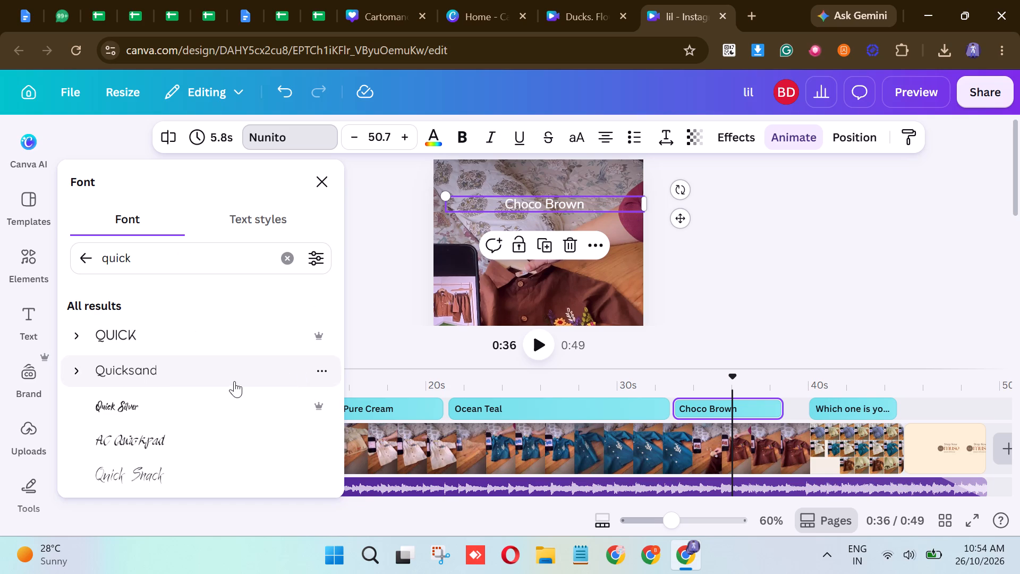
pyautogui.scroll(-2, 234, 381)
pyautogui.scroll(-2, 169, 404)
pyautogui.click(81, 334)
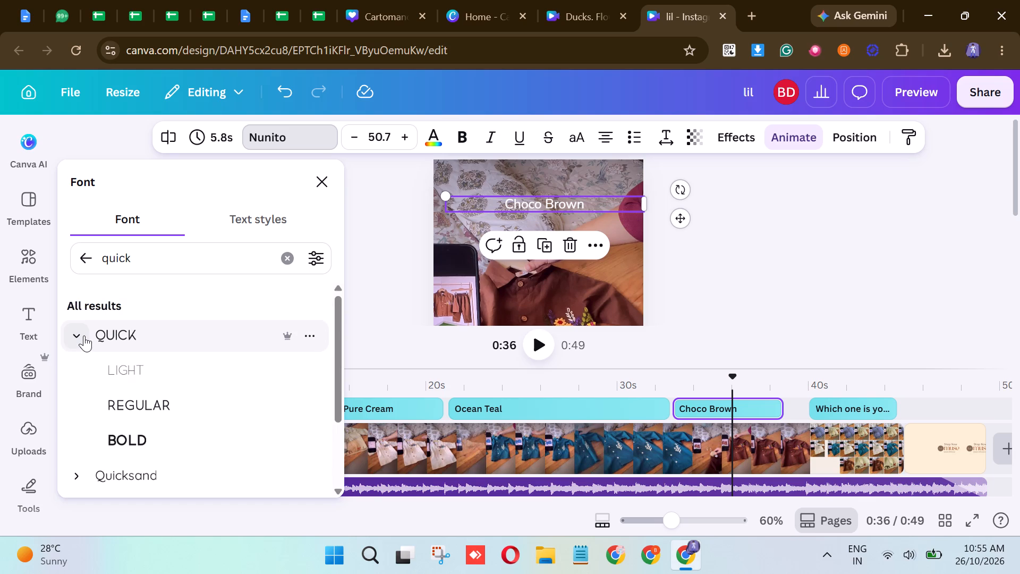
pyautogui.click(82, 331)
pyautogui.click(79, 370)
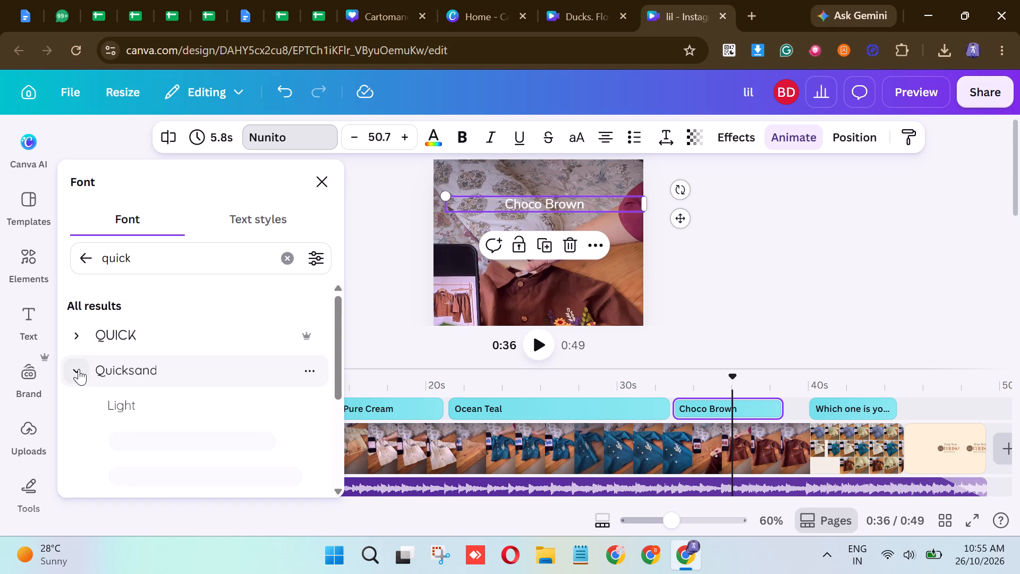
pyautogui.click(144, 475)
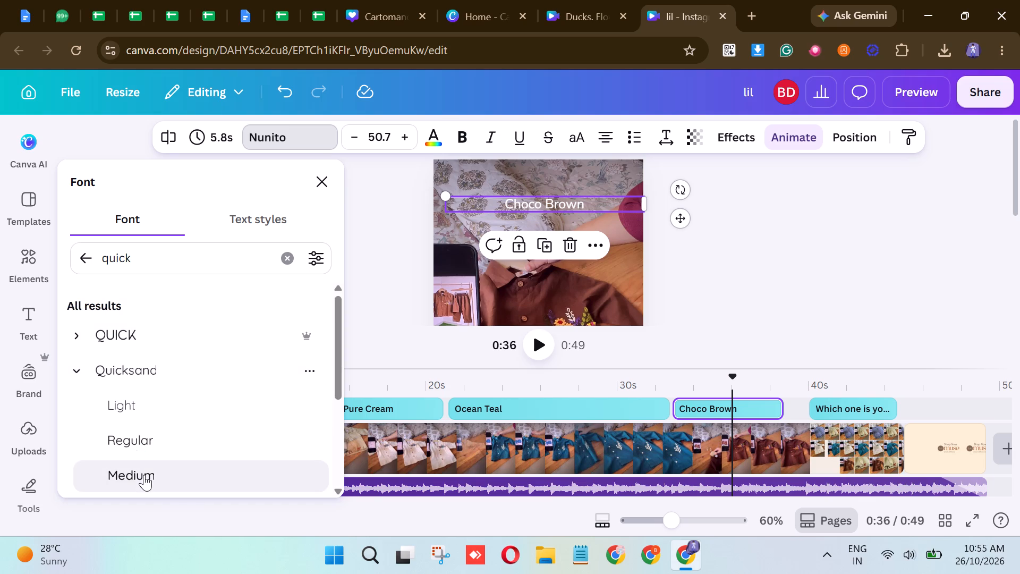
# Change the font of the "Ocean Teal" and "Pure Cream" captions to Quicksand Medium.
pyautogui.click(539, 411)
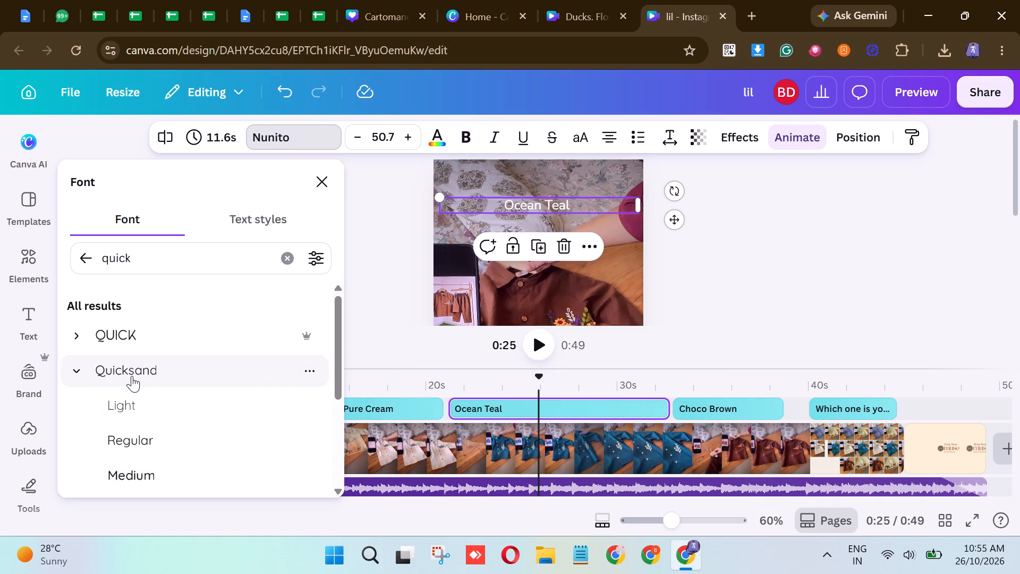
pyautogui.click(151, 483)
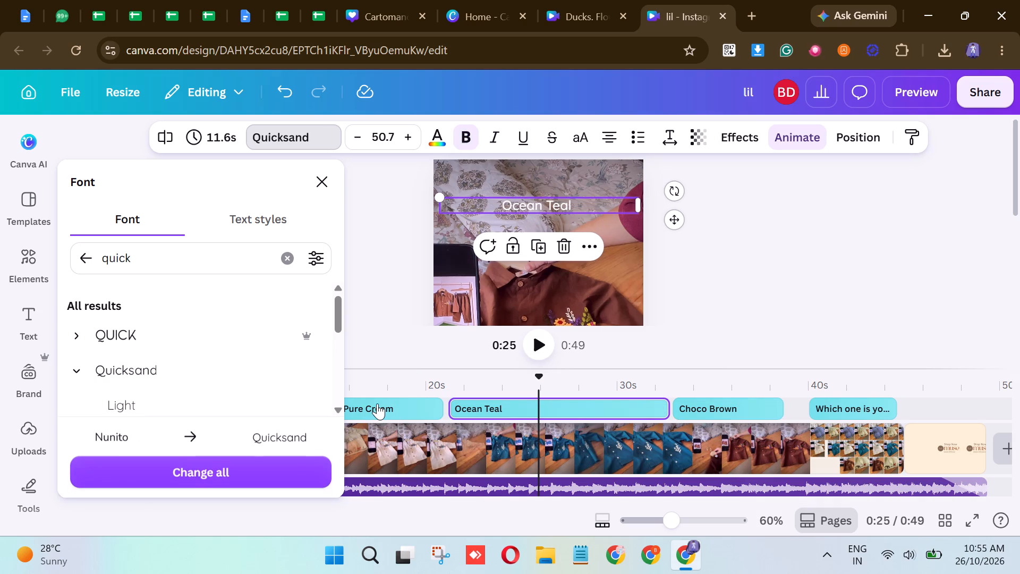
pyautogui.click(377, 403)
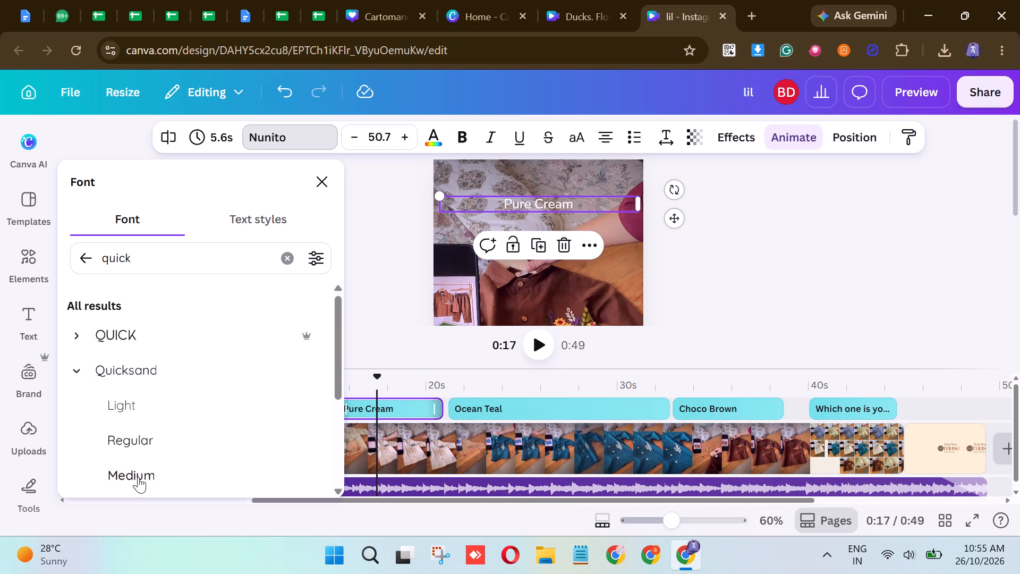
pyautogui.click(138, 477)
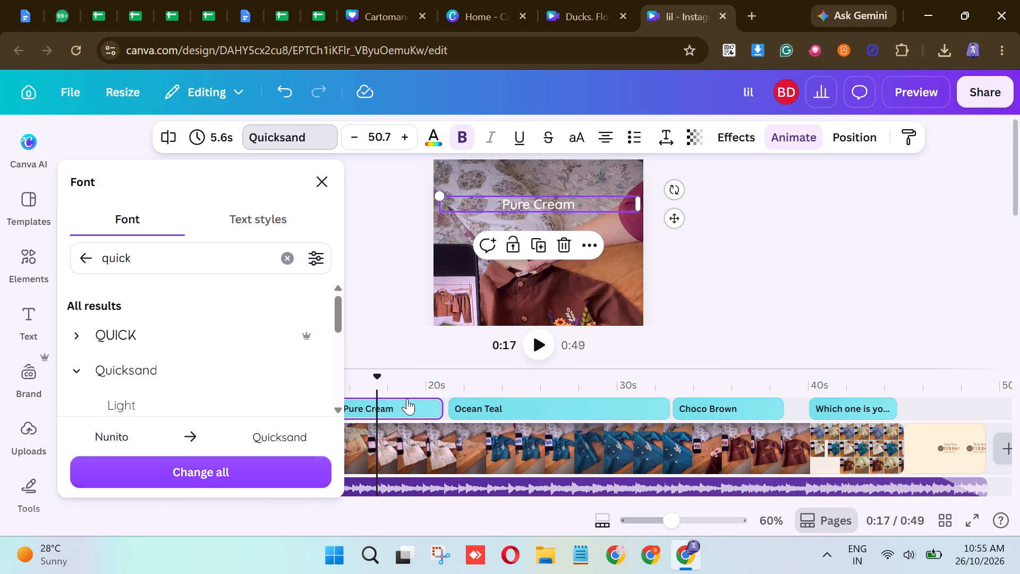
# Set the opening "Little sh..." caption and the "Sky Blue Vibes" and "Jungle Olive" captions to Quicksand Medium.
pyautogui.moveTo(378, 379); pyautogui.dragTo(307, 382)
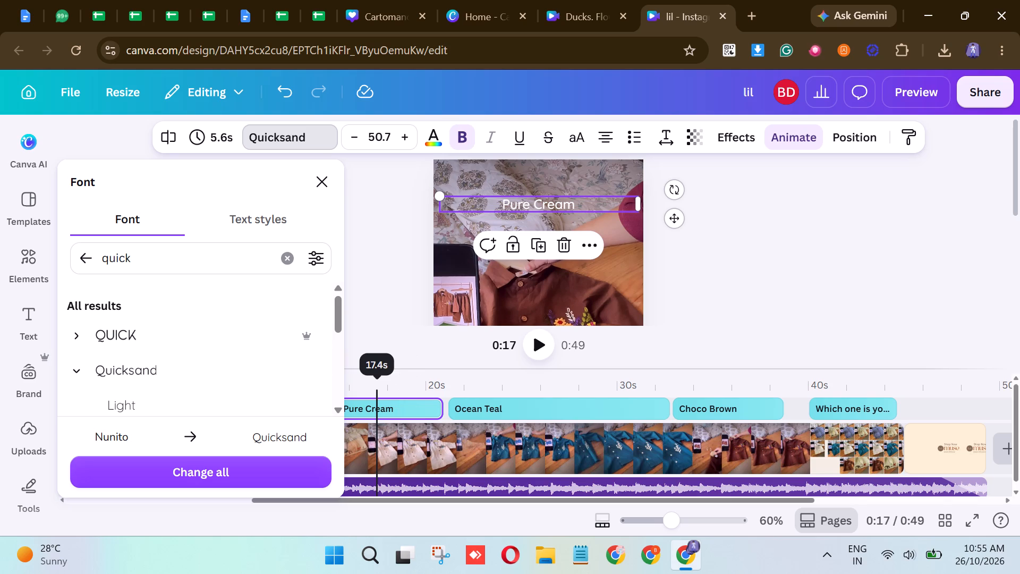
pyautogui.moveTo(307, 382); pyautogui.dragTo(115, 381)
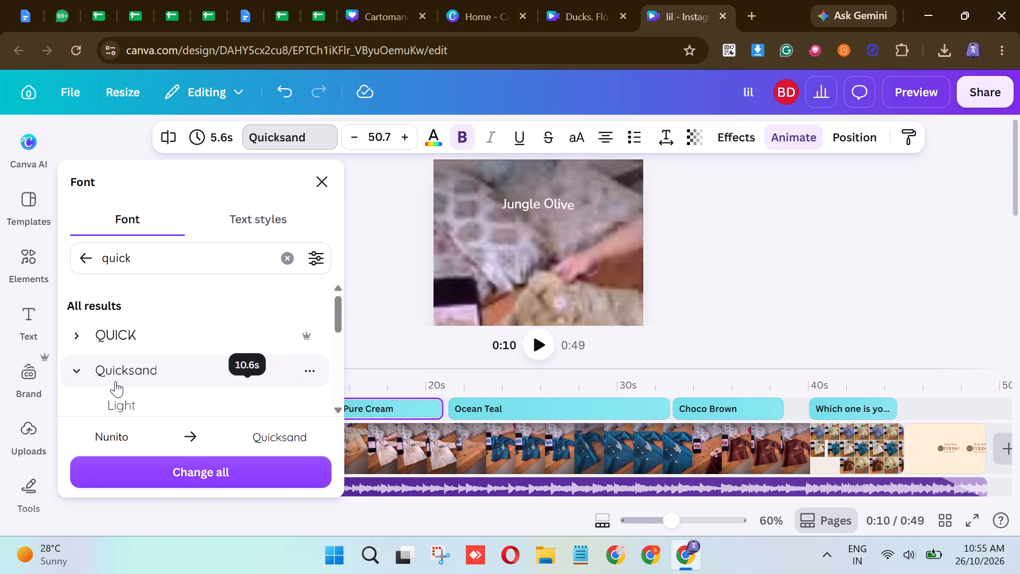
pyautogui.moveTo(115, 381); pyautogui.dragTo(88, 384)
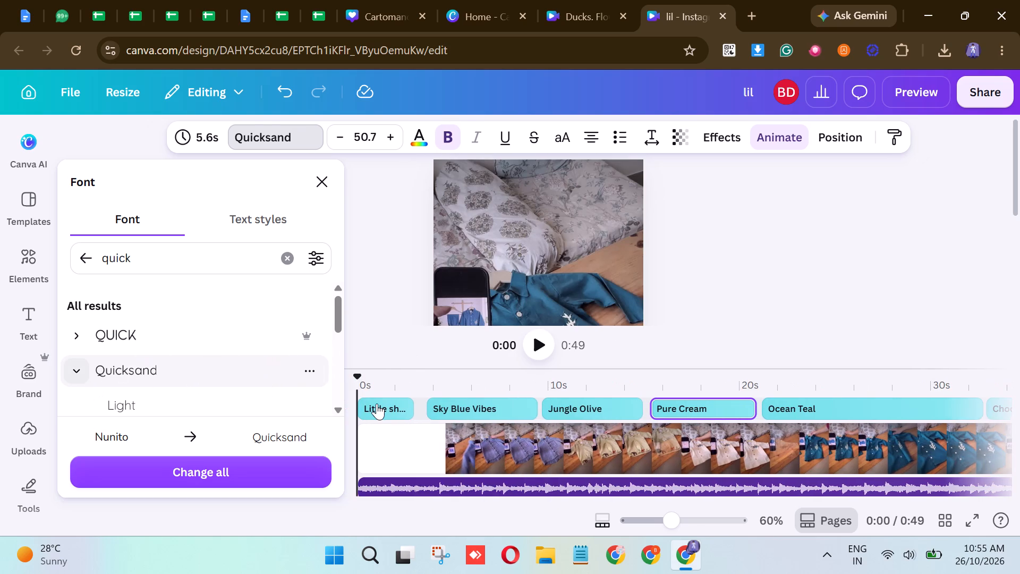
pyautogui.click(377, 408)
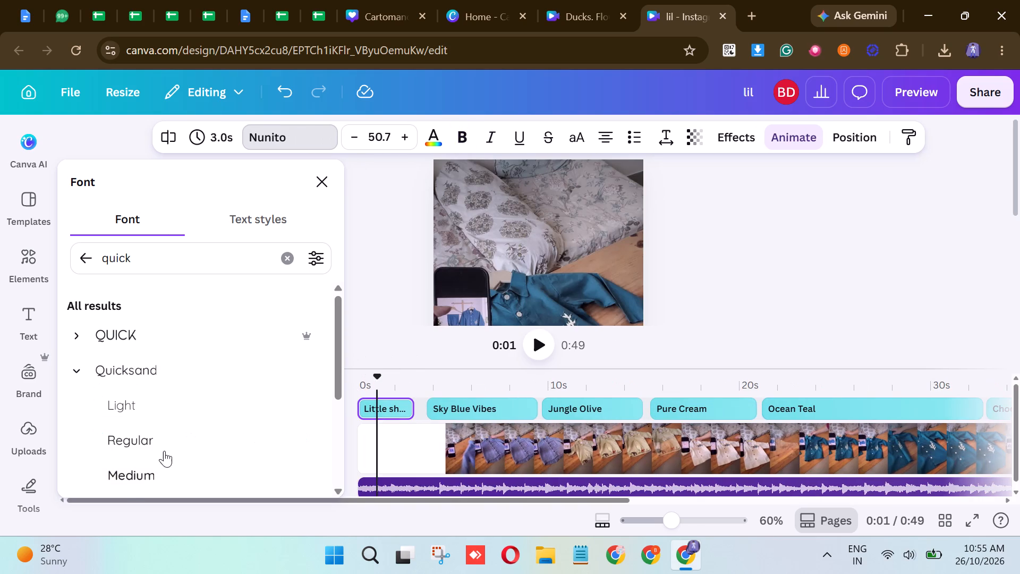
pyautogui.click(157, 467)
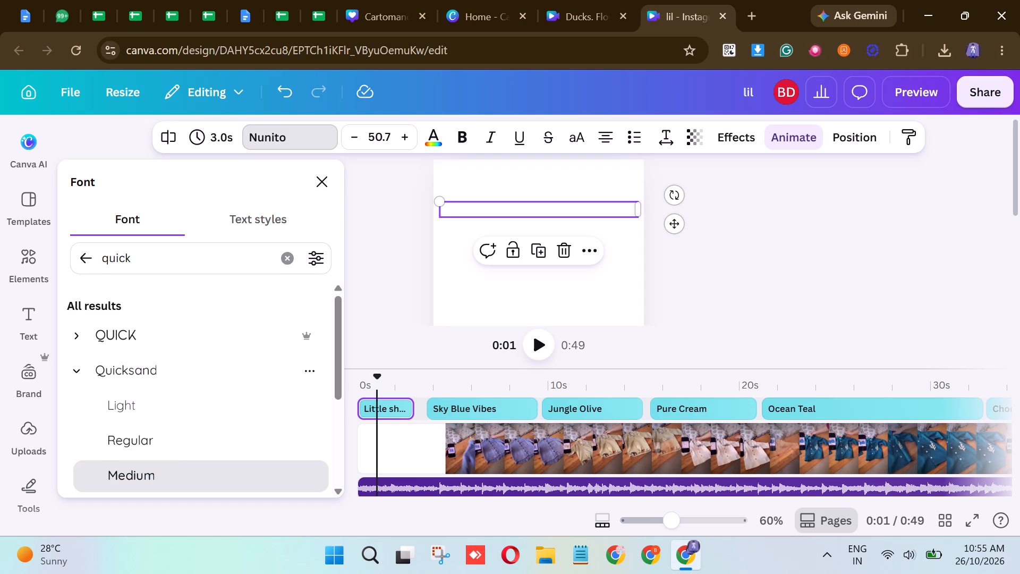
pyautogui.click(465, 407)
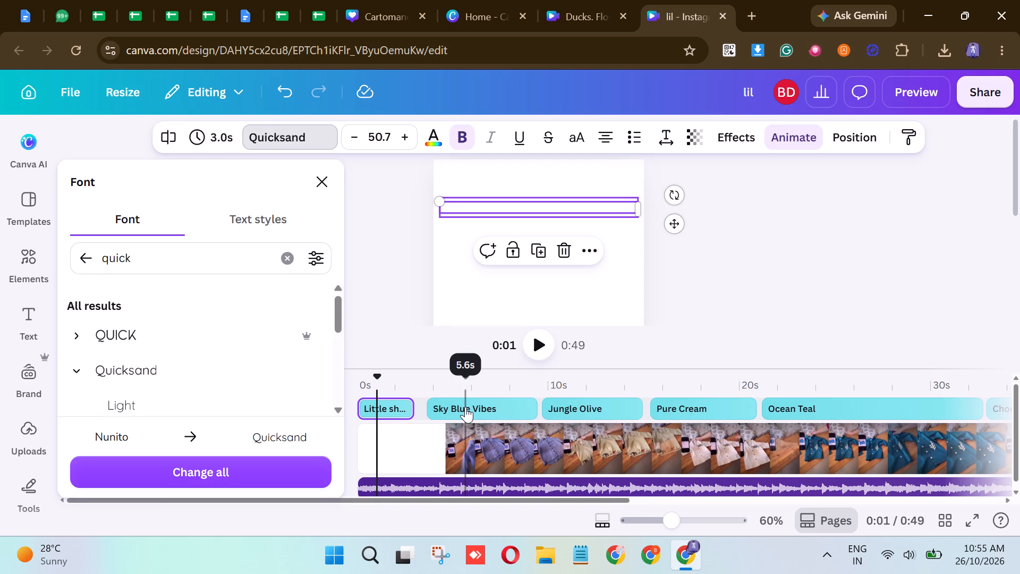
pyautogui.click(186, 472)
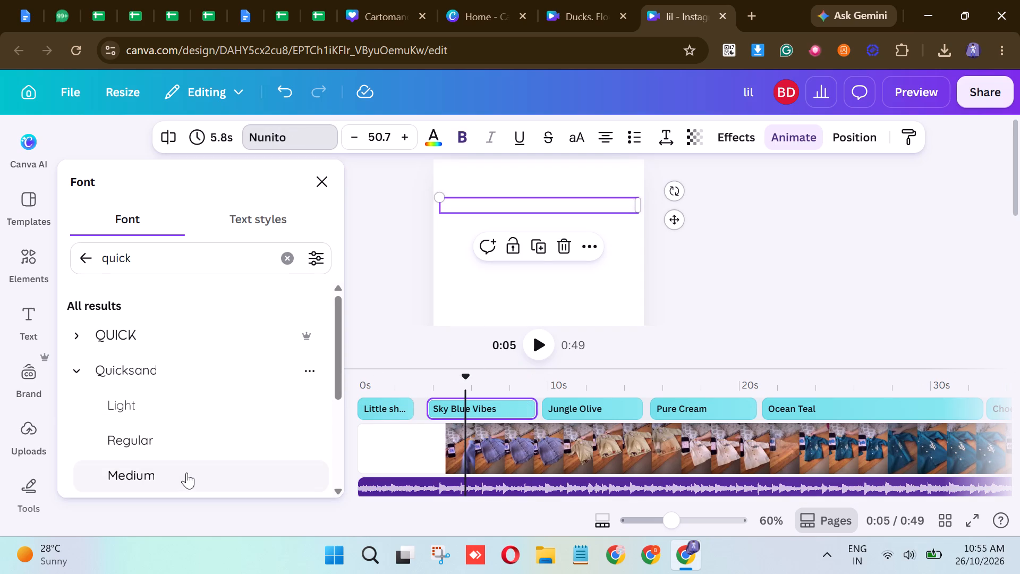
pyautogui.click(615, 408)
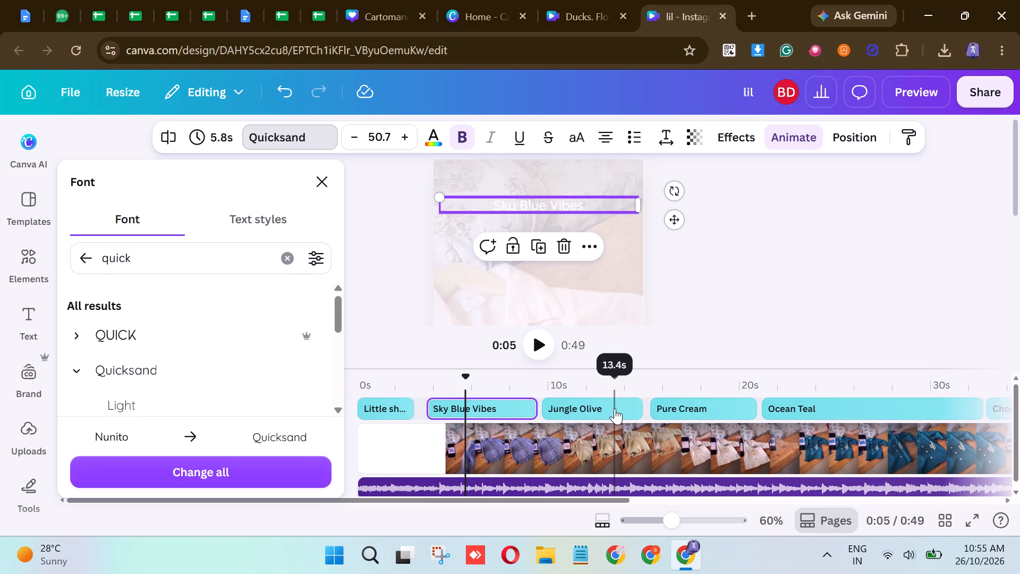
pyautogui.click(176, 476)
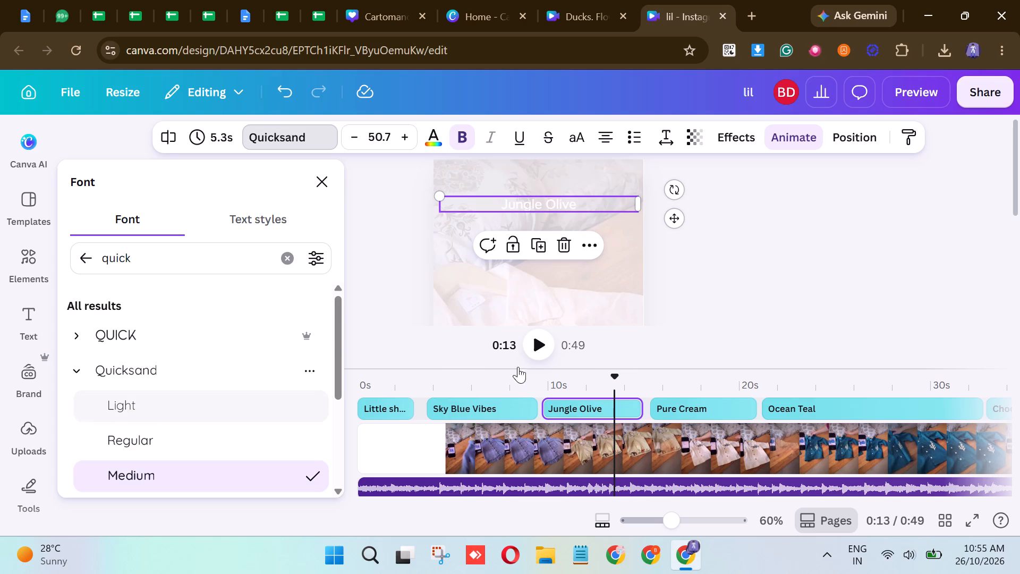
# Check the "Choco Brown" caption's font, set the "Which one is your favourite?" caption to Quicksand Medium, and close the font choices.
pyautogui.moveTo(616, 381); pyautogui.dragTo(617, 383)
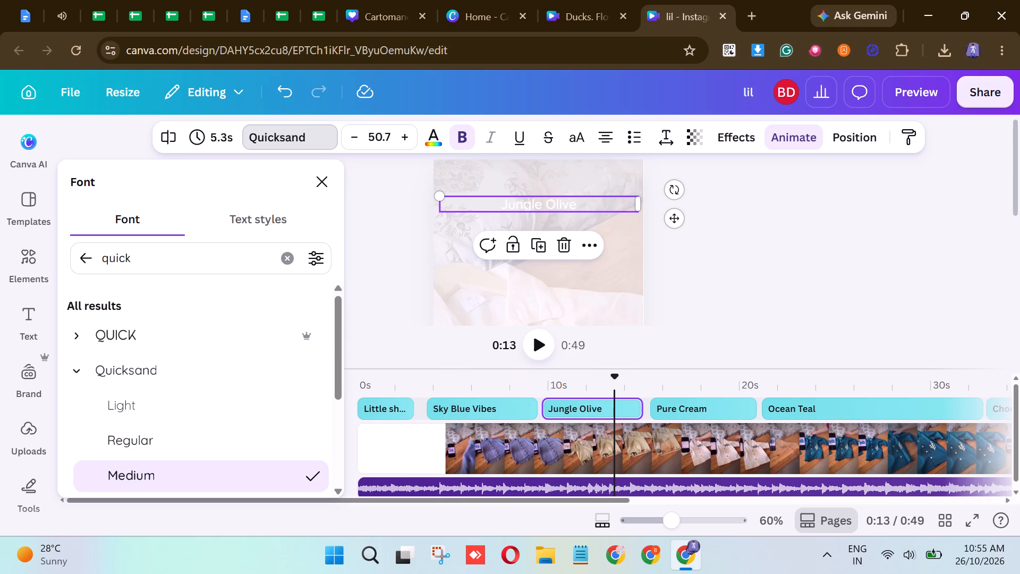
pyautogui.moveTo(617, 383); pyautogui.dragTo(821, 392)
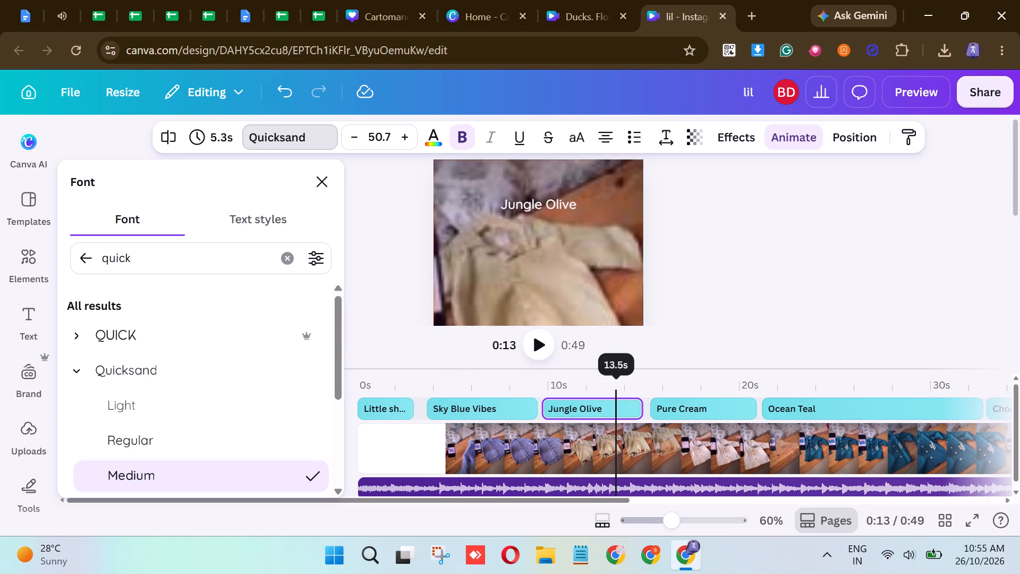
pyautogui.moveTo(821, 392); pyautogui.dragTo(884, 383)
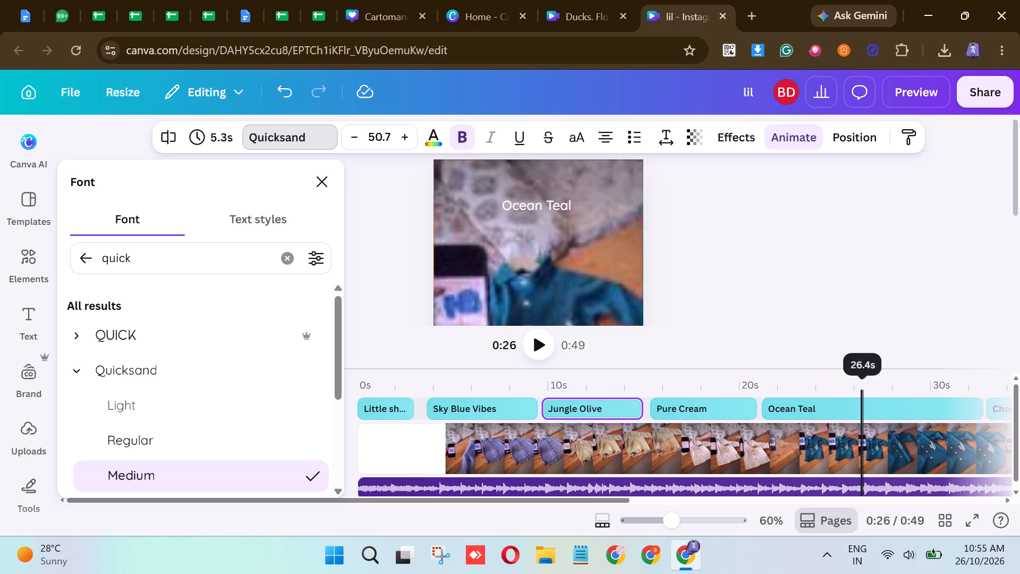
pyautogui.moveTo(884, 383); pyautogui.dragTo(887, 382)
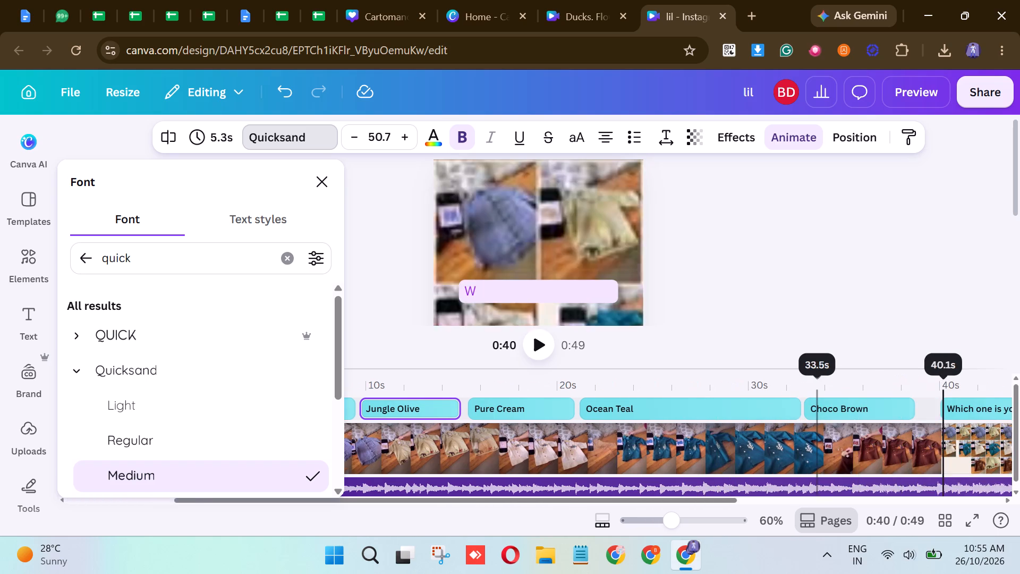
pyautogui.moveTo(887, 382); pyautogui.dragTo(884, 382)
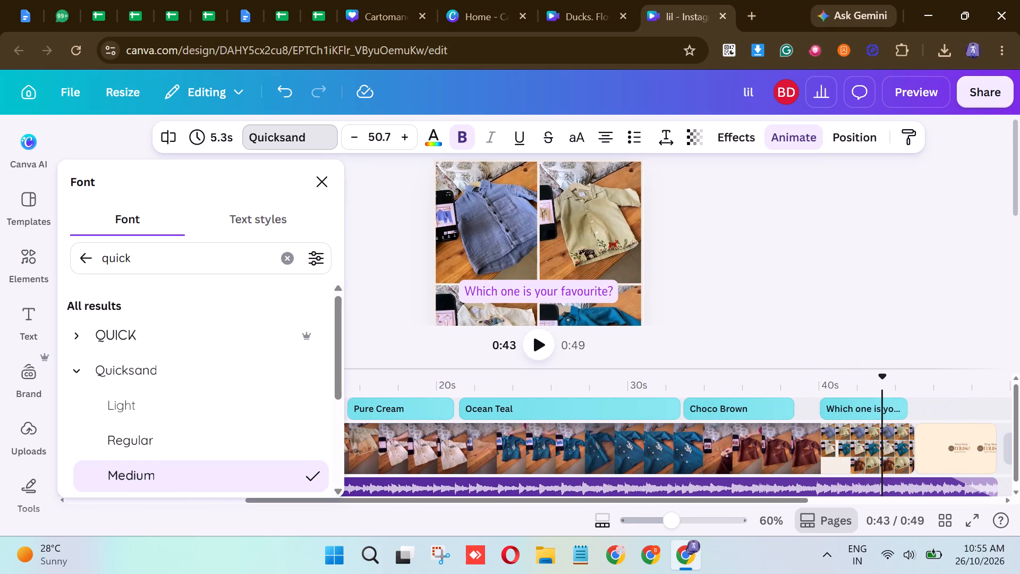
pyautogui.click(734, 401)
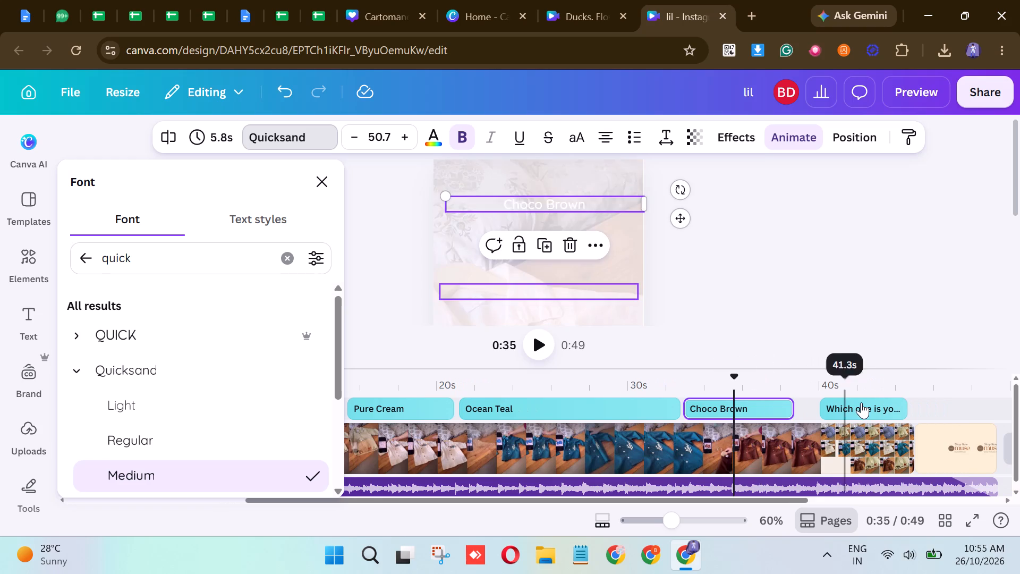
pyautogui.click(863, 402)
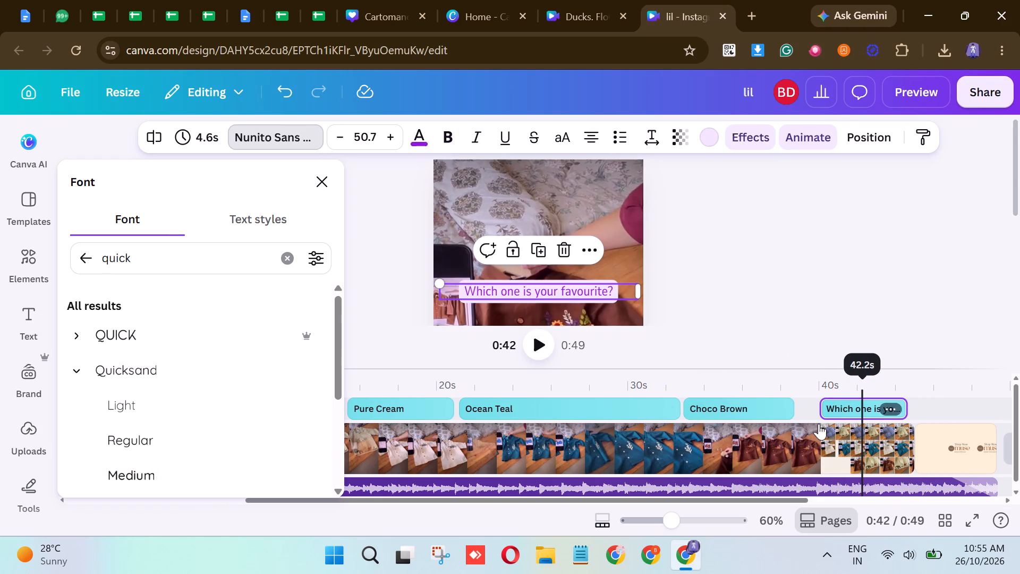
pyautogui.click(156, 469)
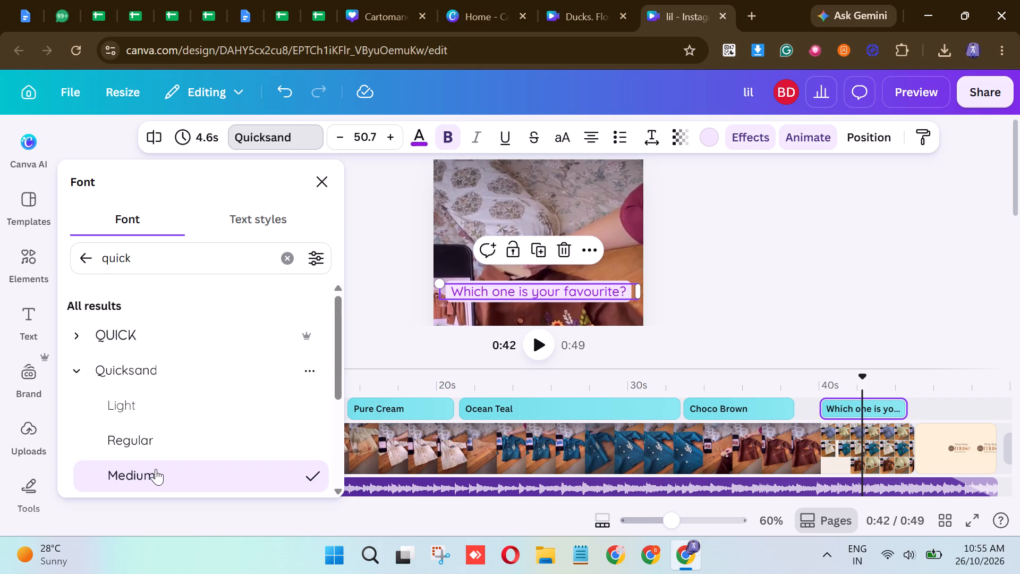
pyautogui.click(817, 238)
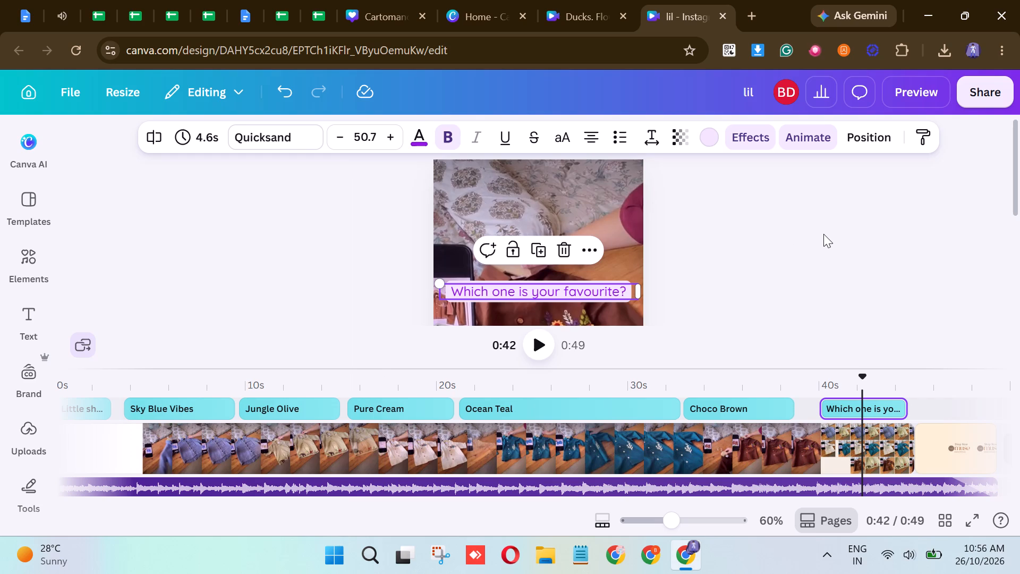
# Play the full video preview, replay it from the beginning to check the Quicksand captions, and close it.
pyautogui.click(938, 90)
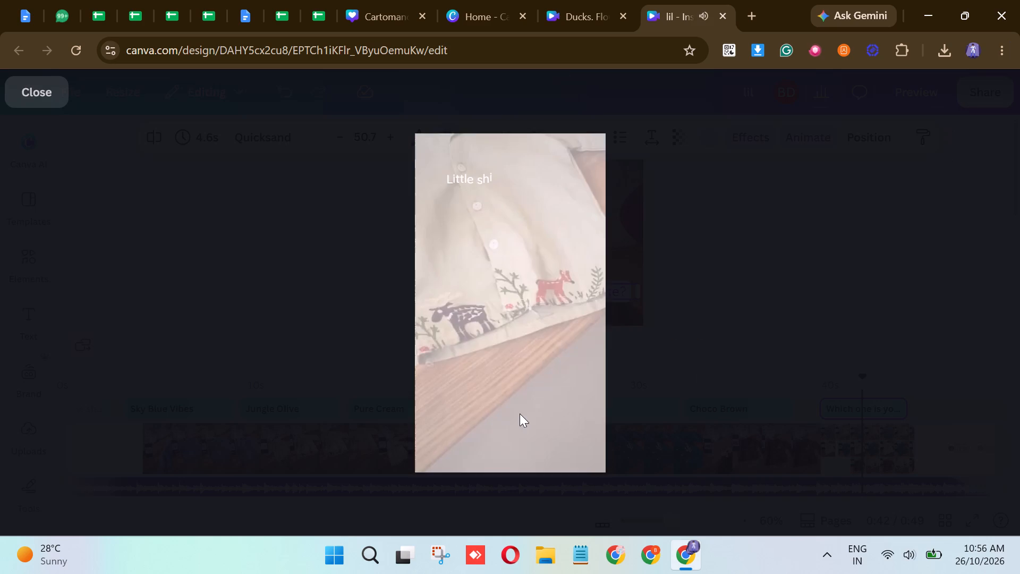
pyautogui.moveTo(448, 444); pyautogui.dragTo(359, 461)
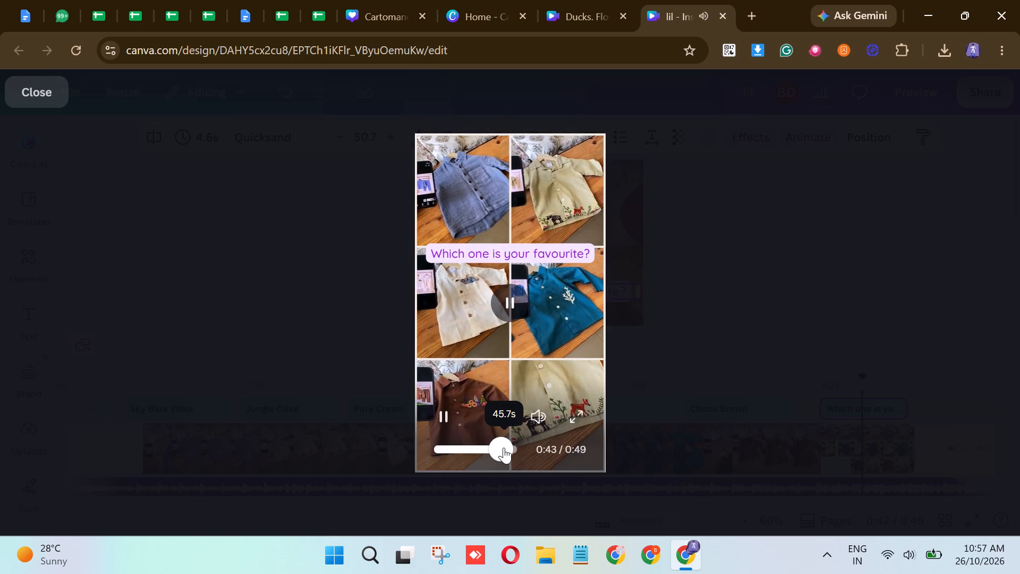
pyautogui.moveTo(504, 446); pyautogui.dragTo(389, 449)
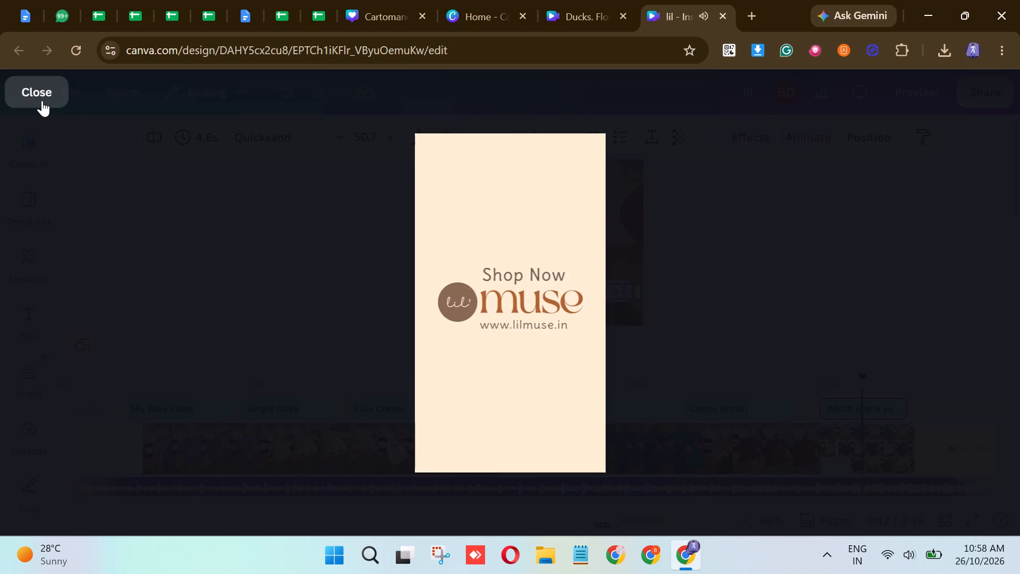
pyautogui.click(42, 100)
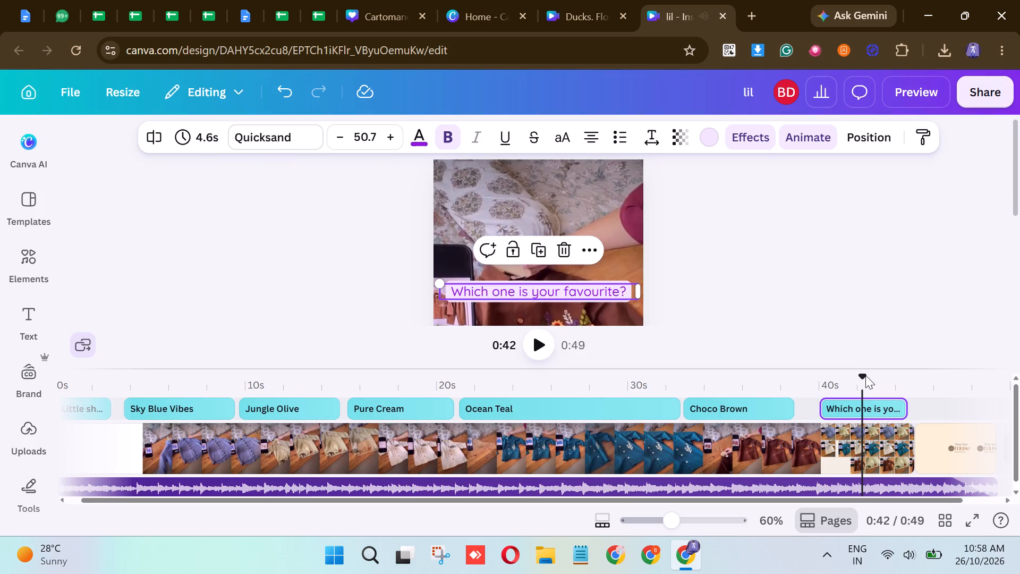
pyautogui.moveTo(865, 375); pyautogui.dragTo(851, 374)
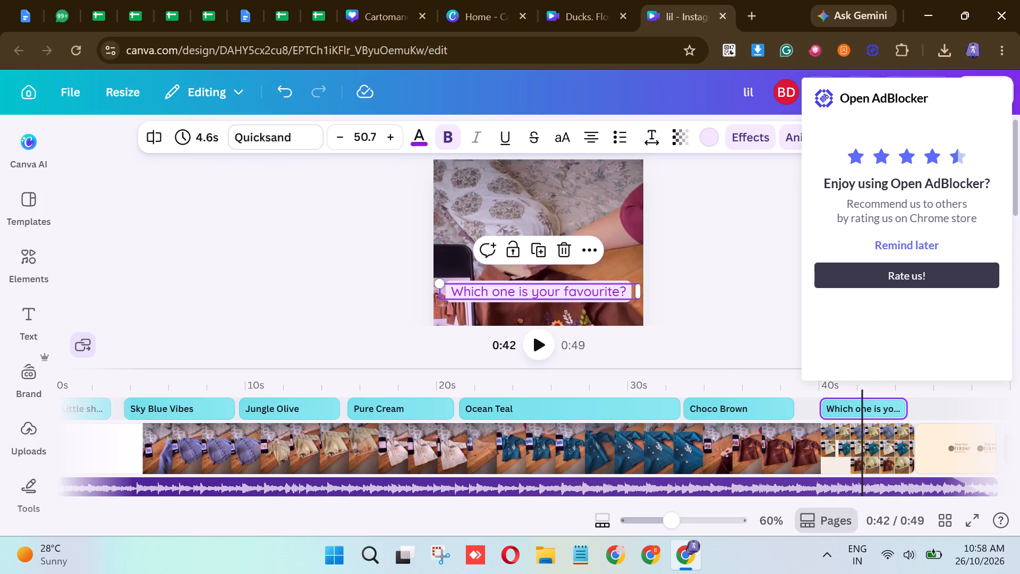
# Move the playhead to the "Choco Brown" caption at 0:35 and postpone the Open AdBlocker rating request.
pyautogui.click(726, 384)
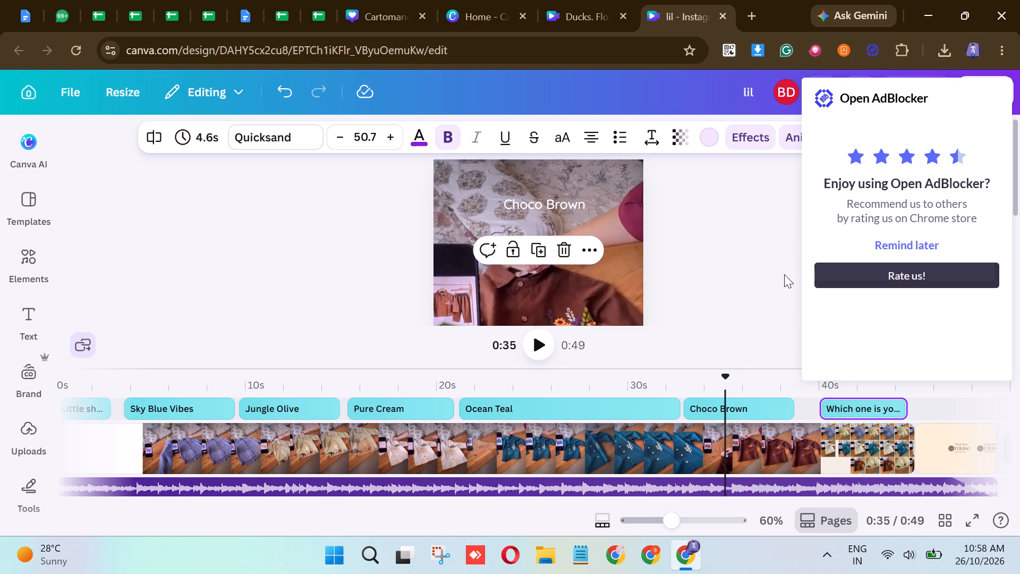
pyautogui.click(878, 243)
pyautogui.click(877, 239)
pyautogui.click(902, 241)
pyautogui.click(902, 241)
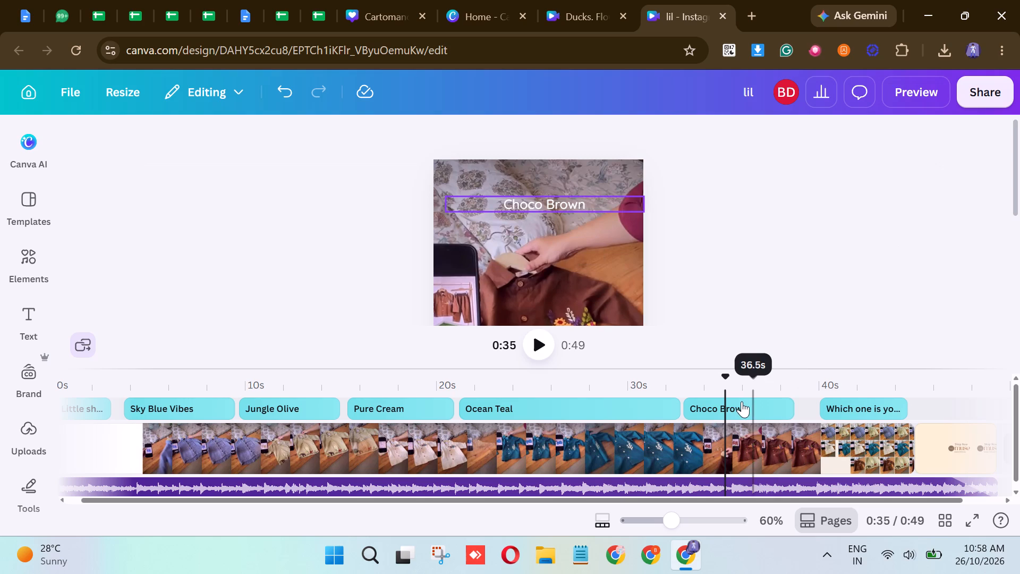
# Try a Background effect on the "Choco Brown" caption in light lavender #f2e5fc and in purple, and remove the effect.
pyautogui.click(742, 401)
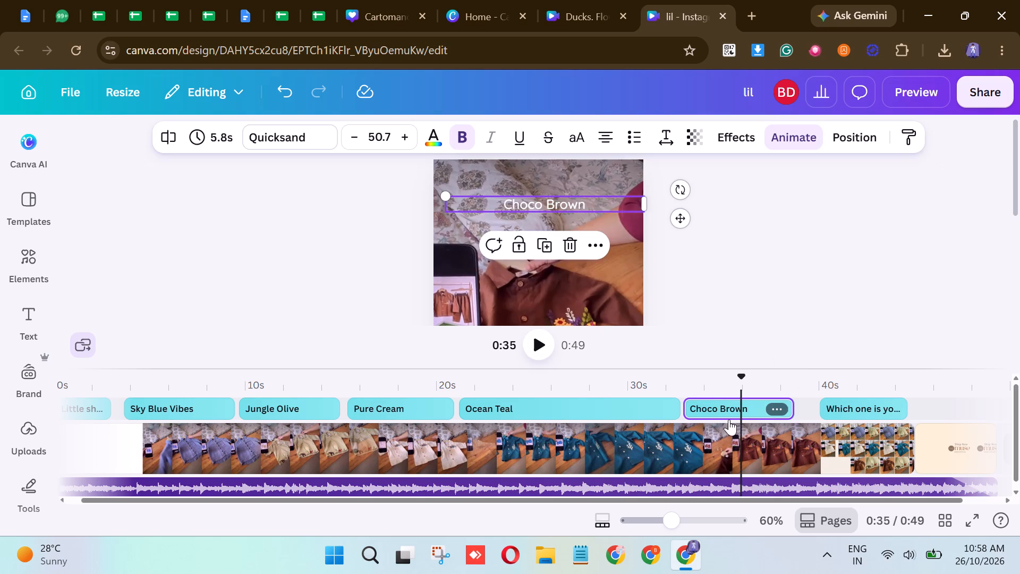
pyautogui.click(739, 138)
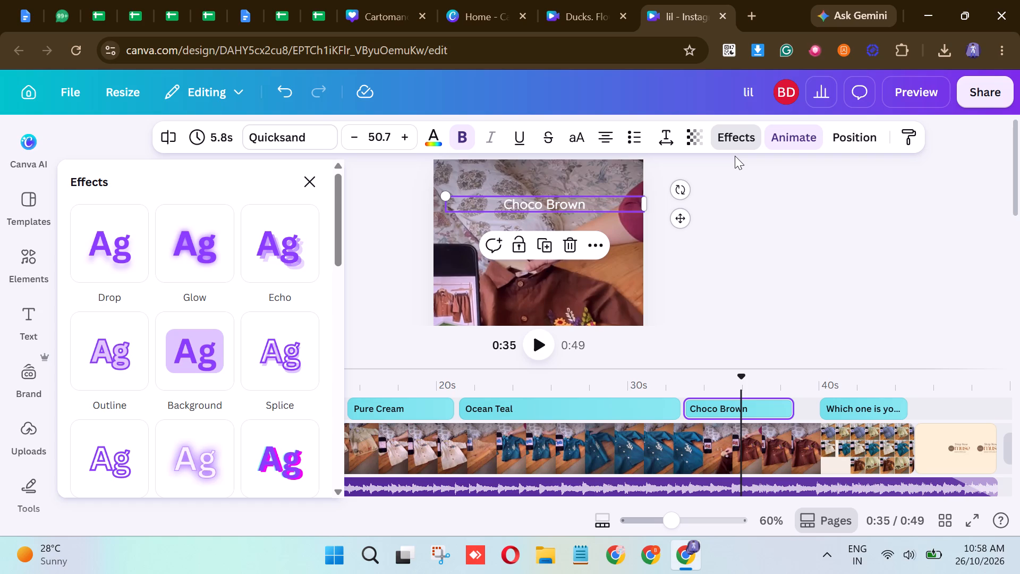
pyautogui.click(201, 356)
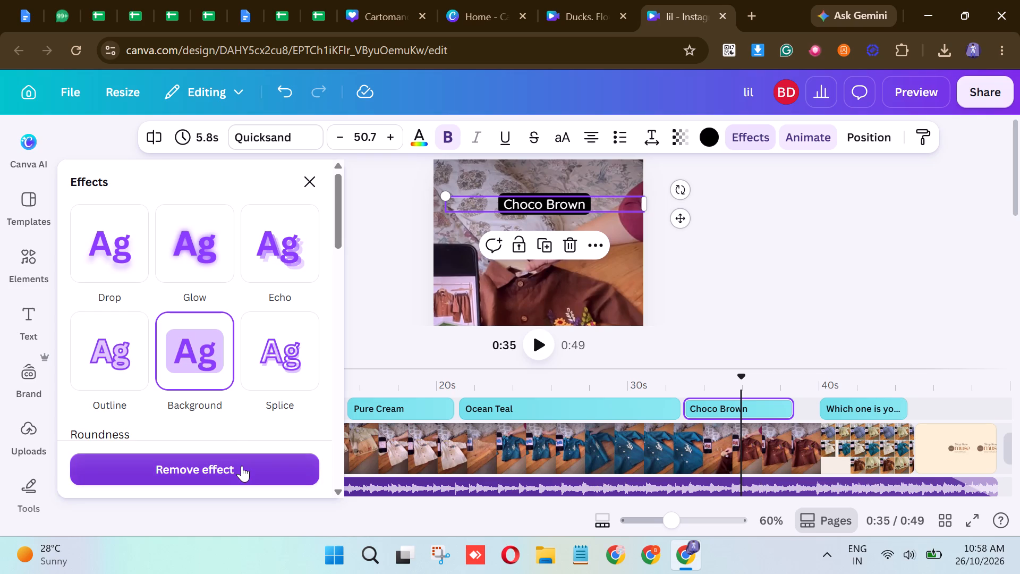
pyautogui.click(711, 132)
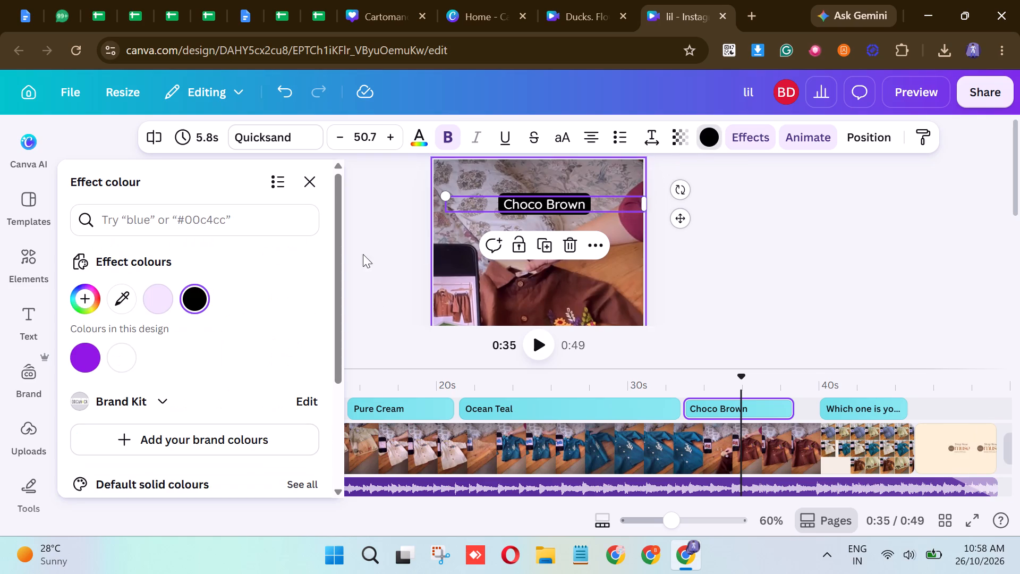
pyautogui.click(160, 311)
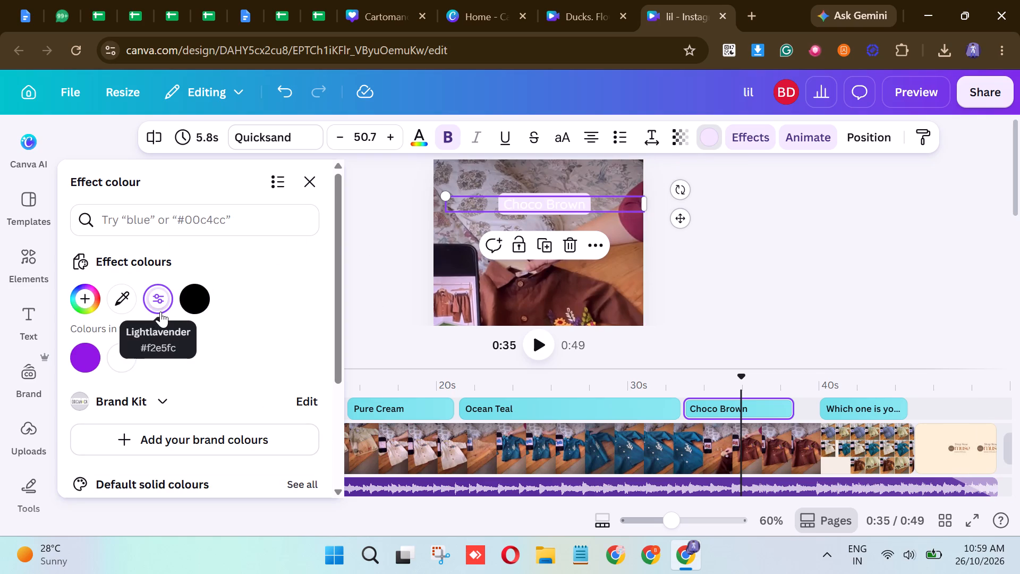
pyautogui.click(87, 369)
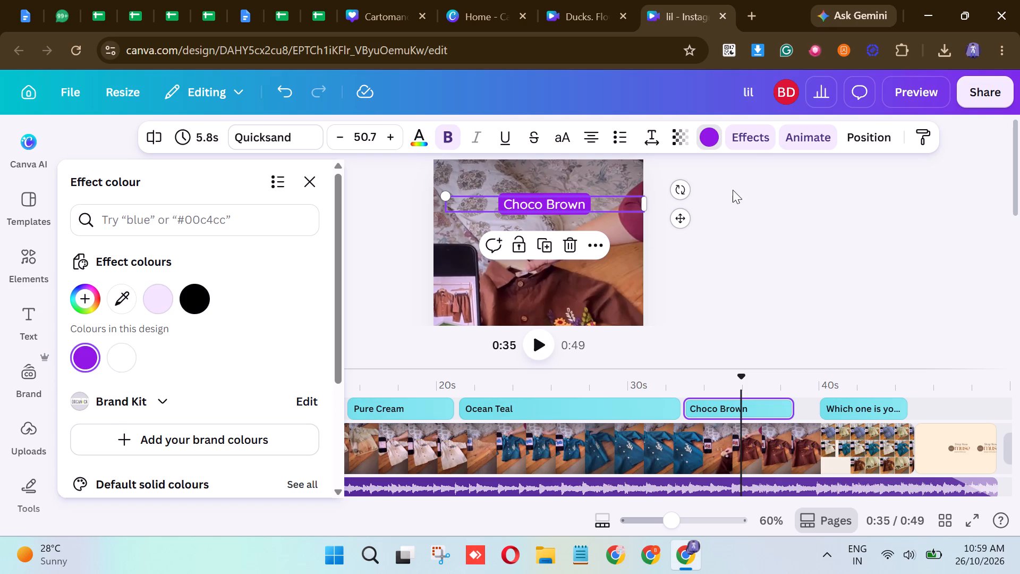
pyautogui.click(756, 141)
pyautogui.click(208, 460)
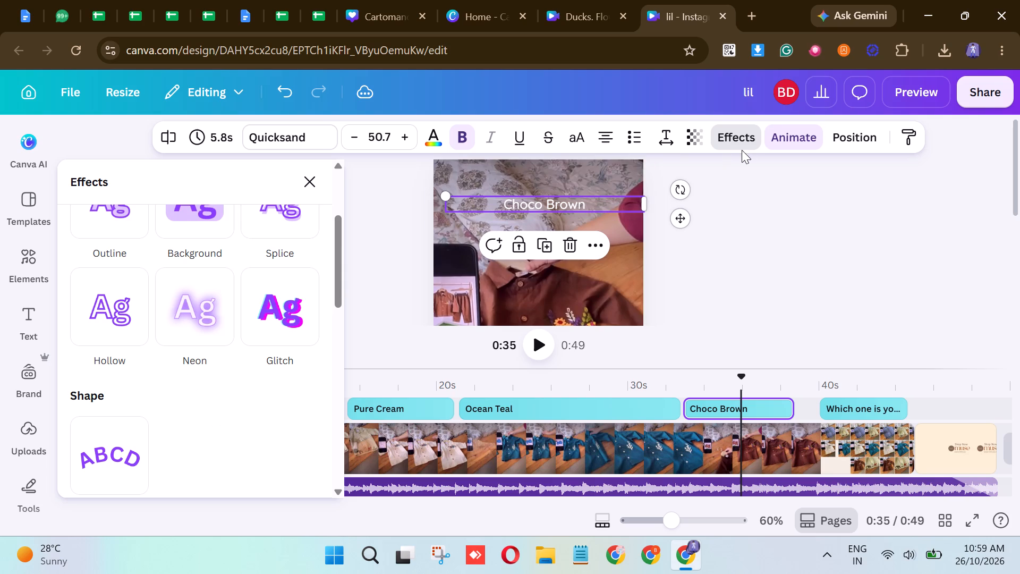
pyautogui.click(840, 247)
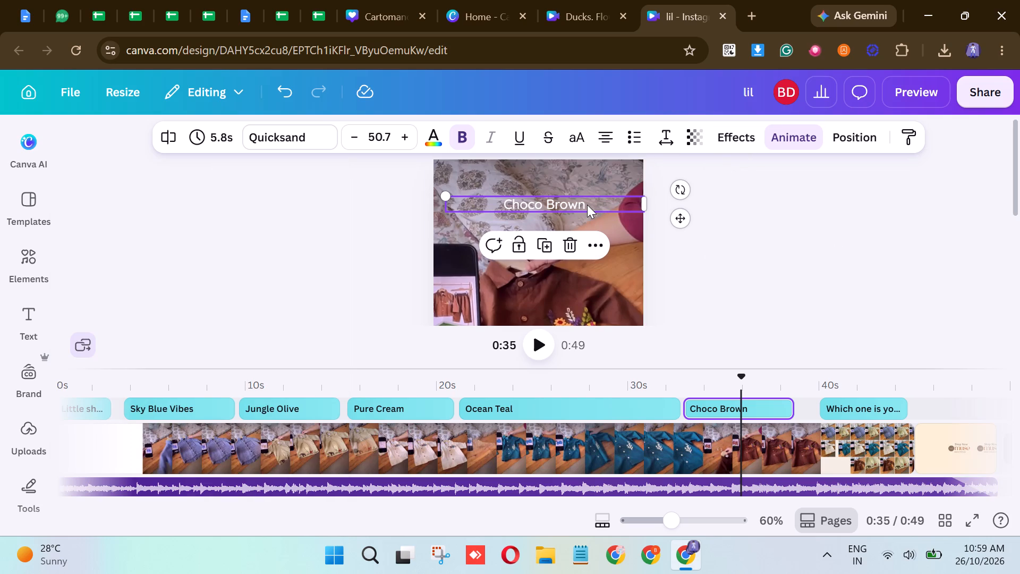
# Reapply bold to the "Choco Brown" caption so its Quicksand text uses the full bold weight.
pyautogui.click(587, 205)
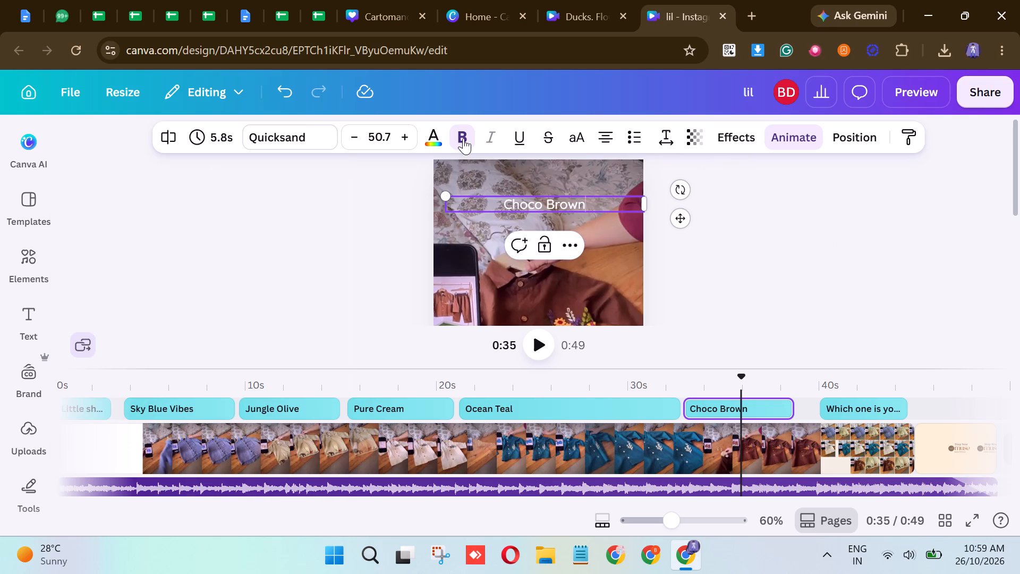
pyautogui.click(805, 257)
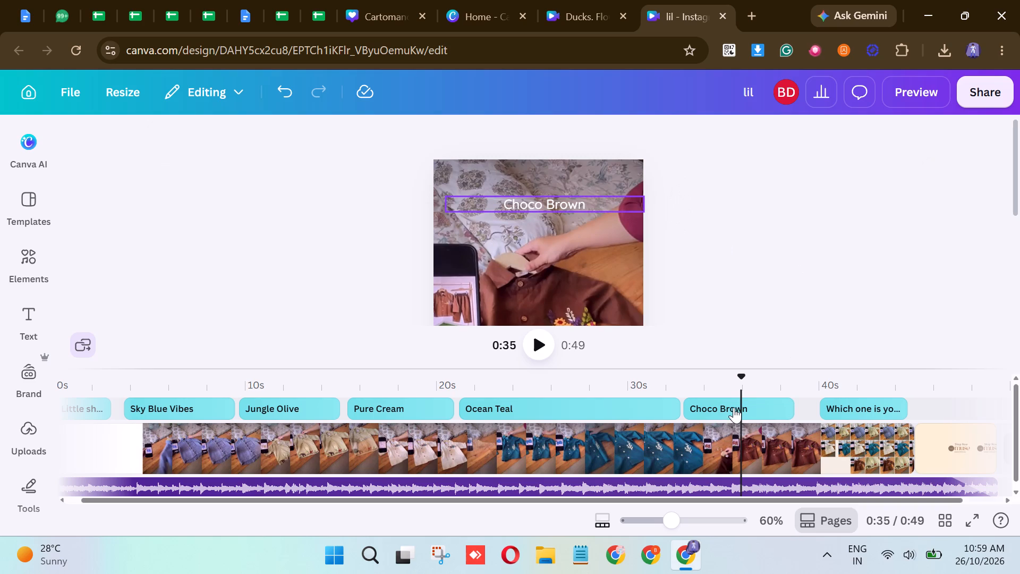
pyautogui.click(733, 406)
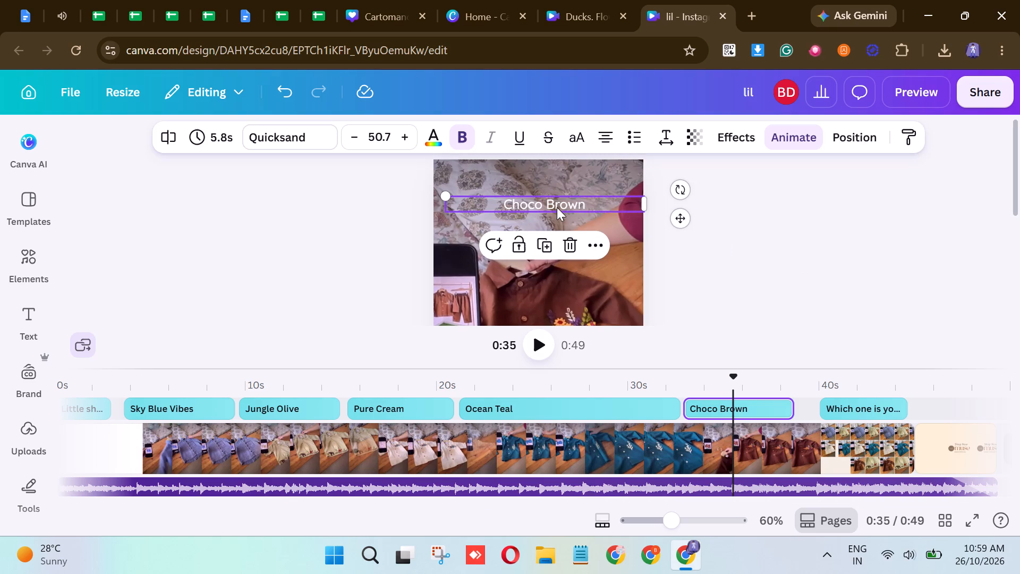
pyautogui.click(456, 133)
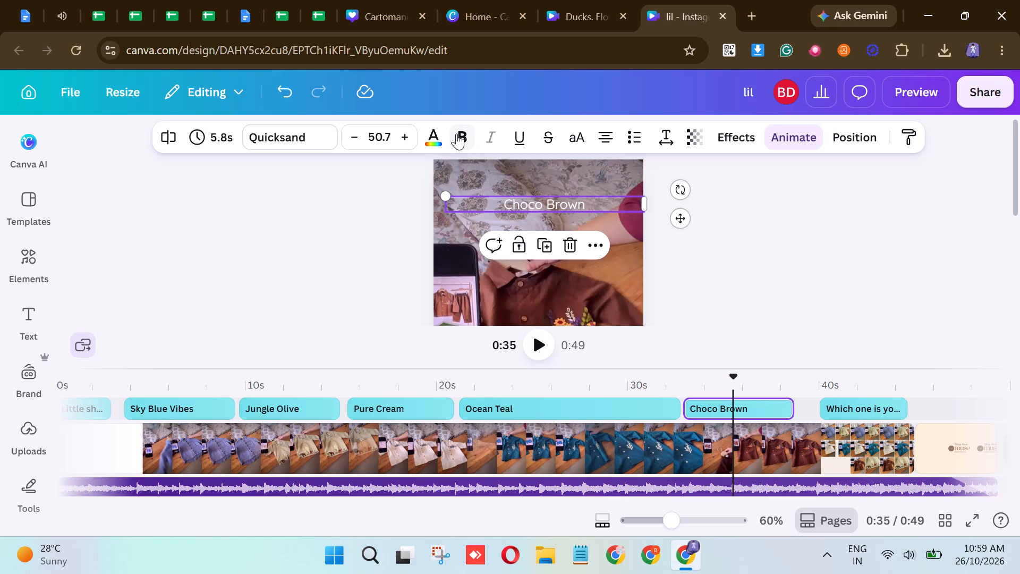
pyautogui.click(456, 133)
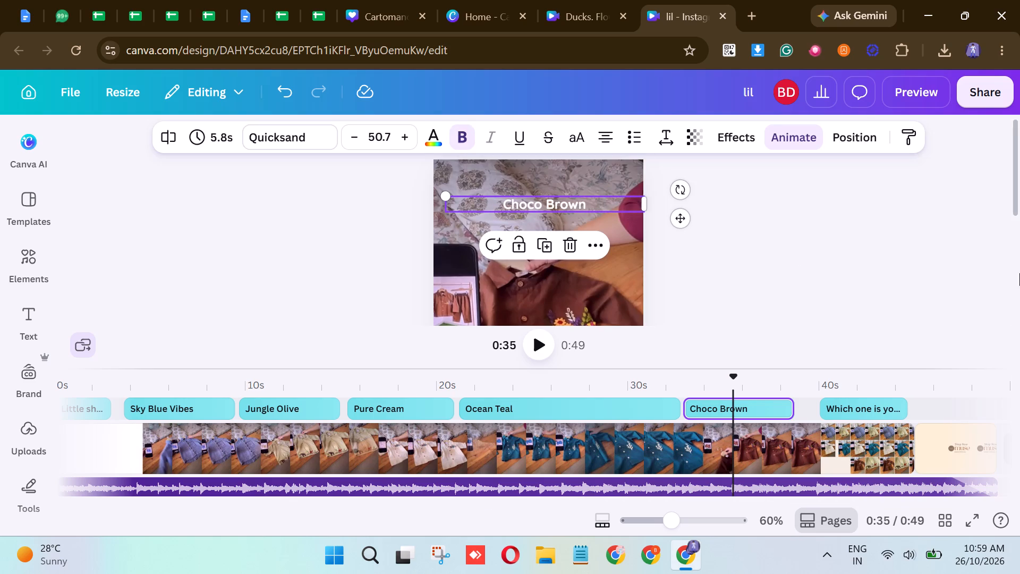
pyautogui.click(946, 261)
pyautogui.click(560, 207)
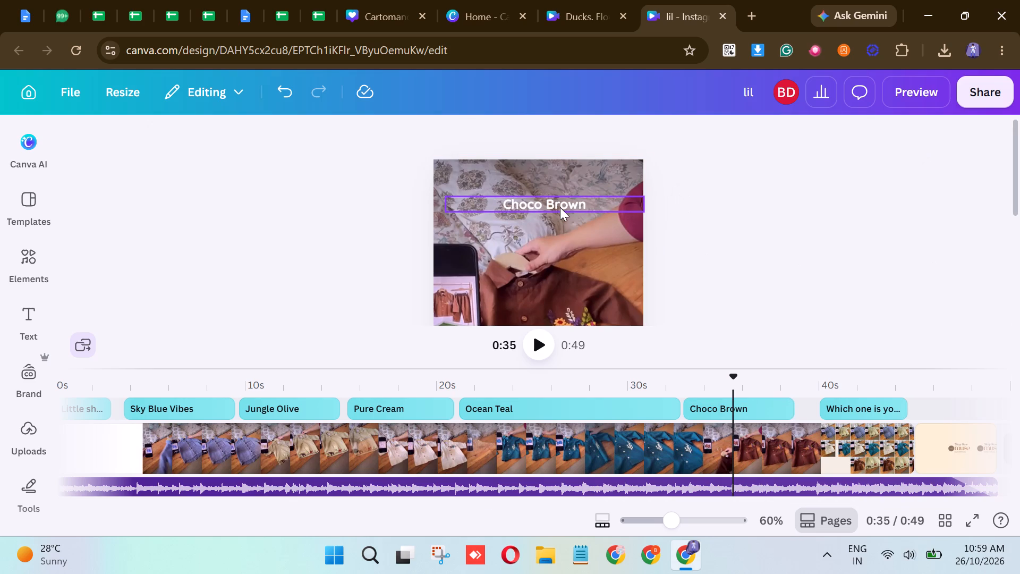
# Reapply bold to the "Ocean Teal" caption so its Quicksand text uses the full bold weight.
pyautogui.click(582, 389)
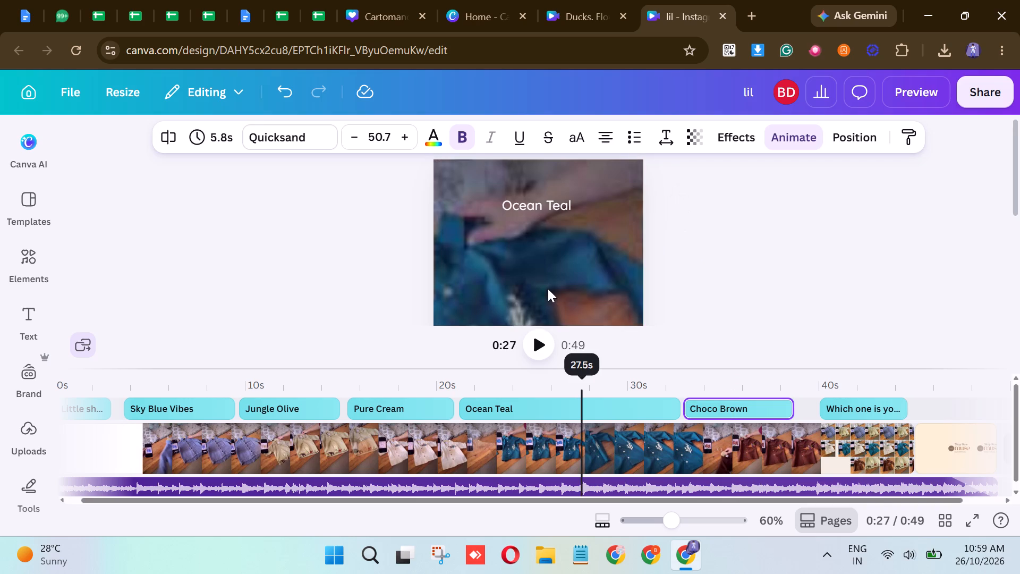
pyautogui.click(523, 209)
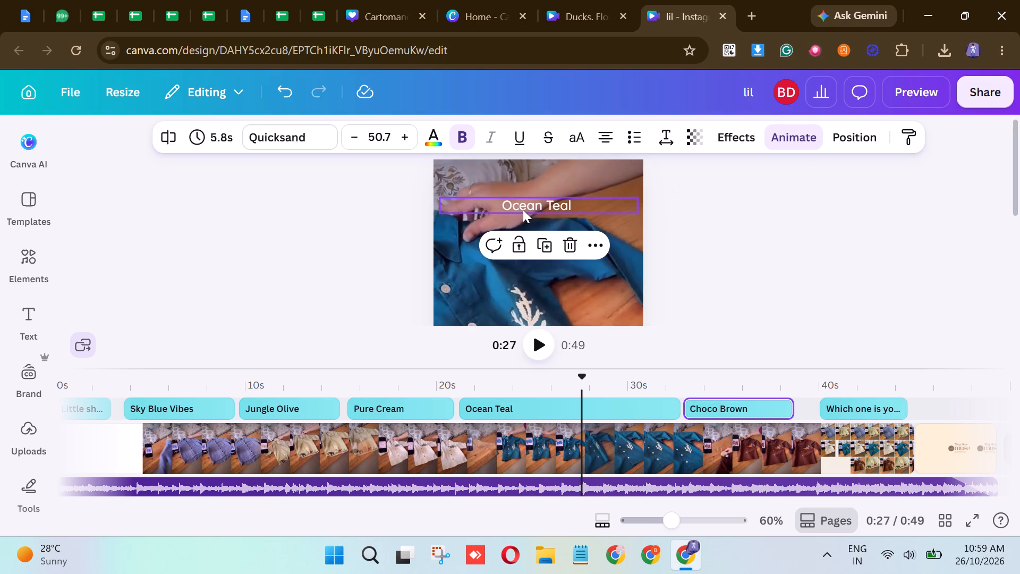
pyautogui.click(465, 138)
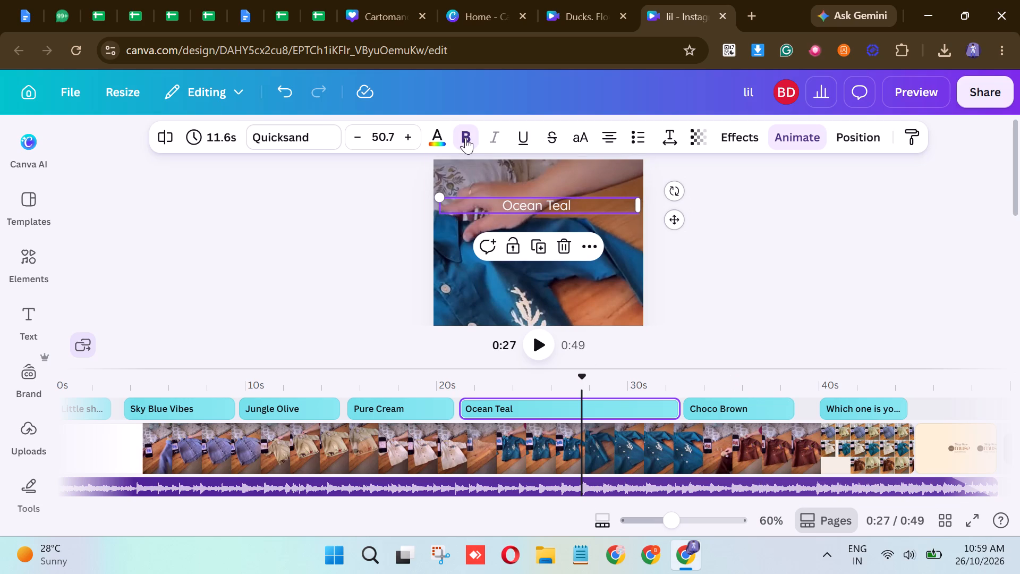
pyautogui.click(465, 138)
pyautogui.click(738, 236)
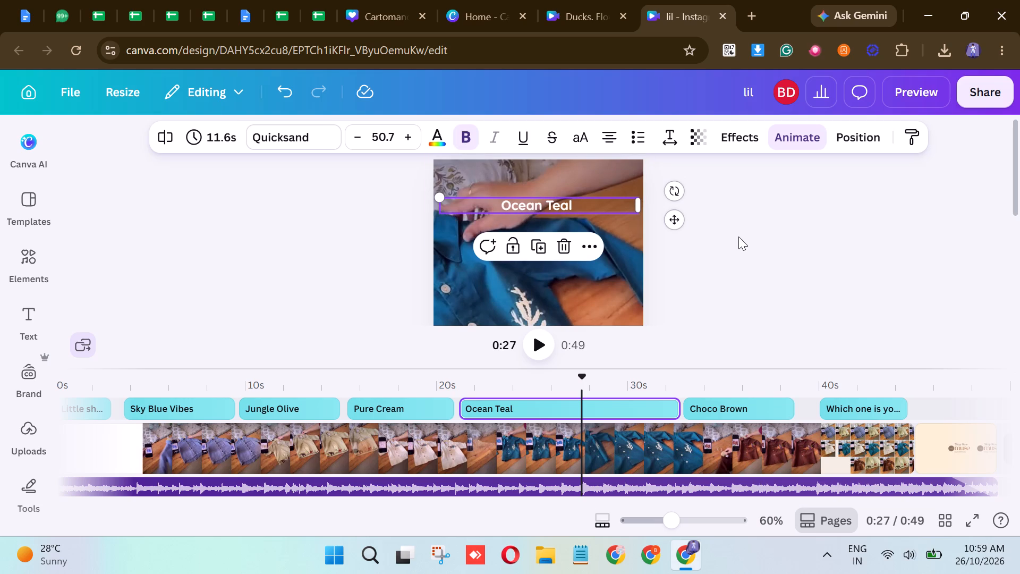
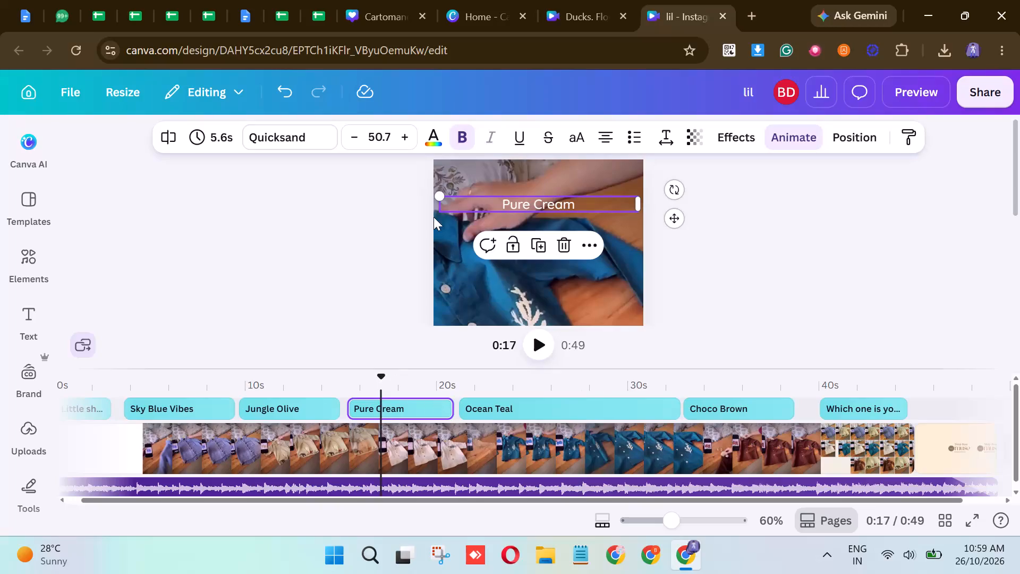
# Reapply bold to the "Pure Cream" and "Jungle Olive" captions so their Quicksand text uses the full bold weight.
pyautogui.click(567, 411)
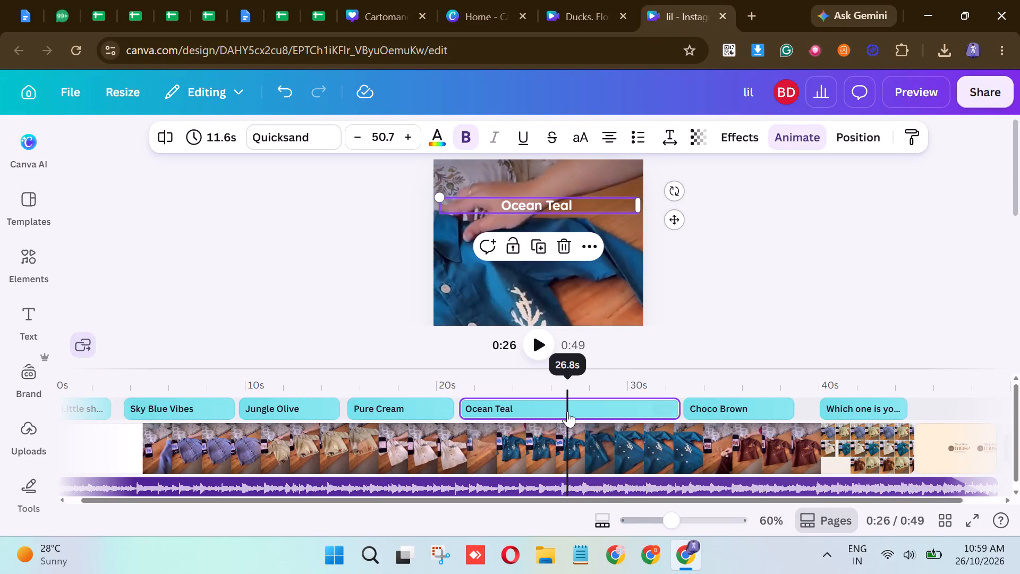
pyautogui.click(377, 410)
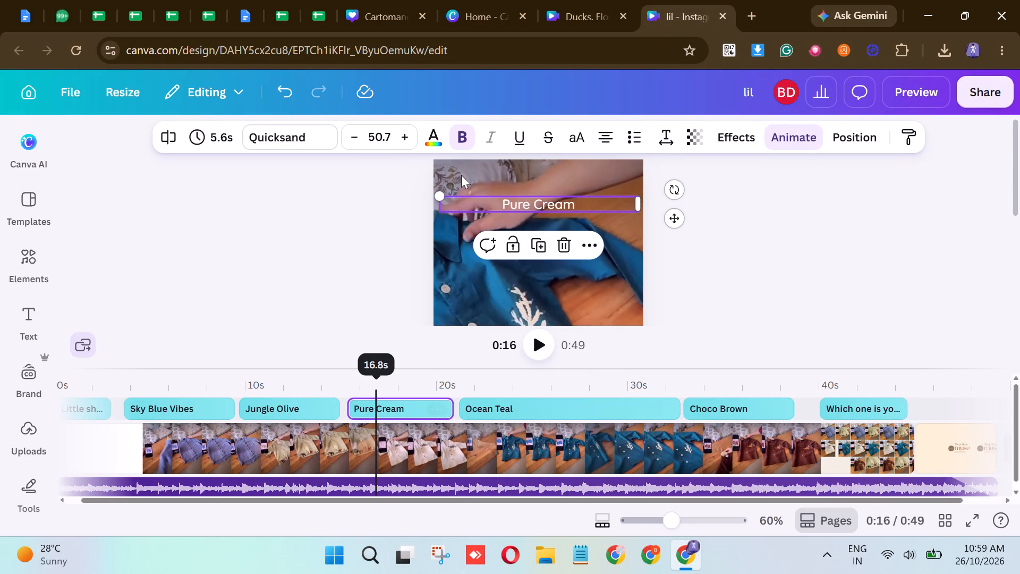
pyautogui.click(459, 141)
pyautogui.click(459, 141)
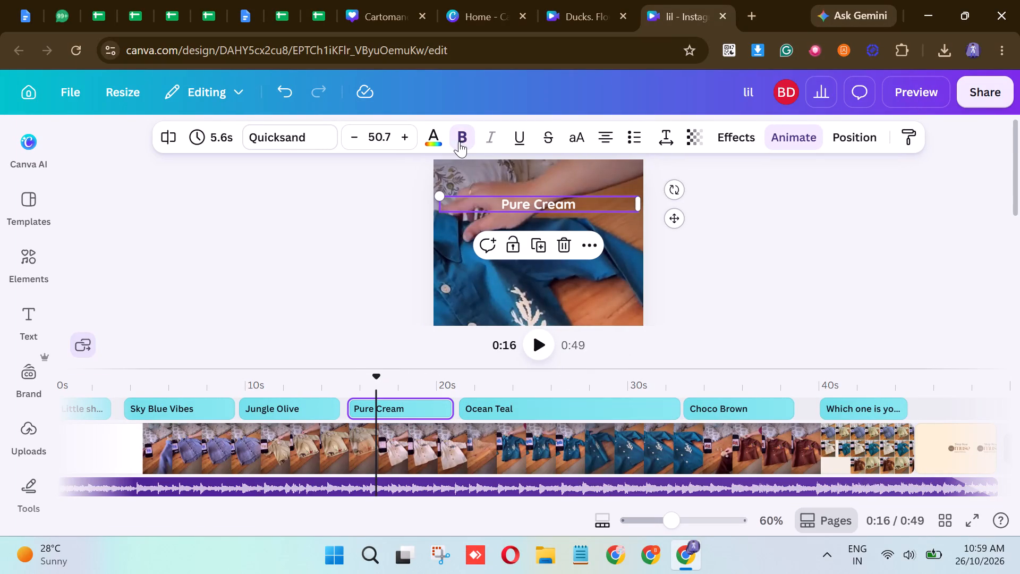
pyautogui.click(297, 413)
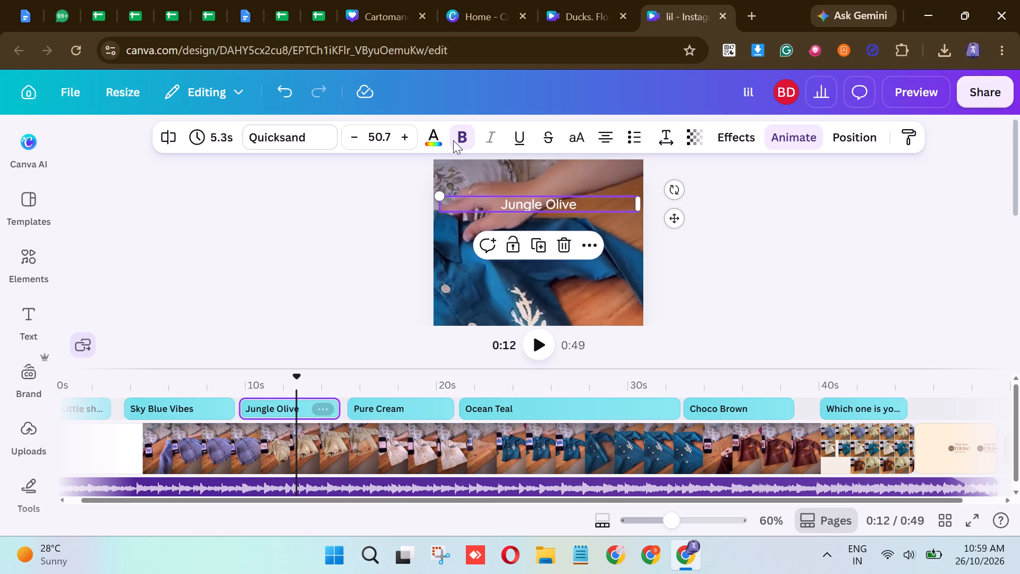
pyautogui.click(461, 145)
pyautogui.click(461, 145)
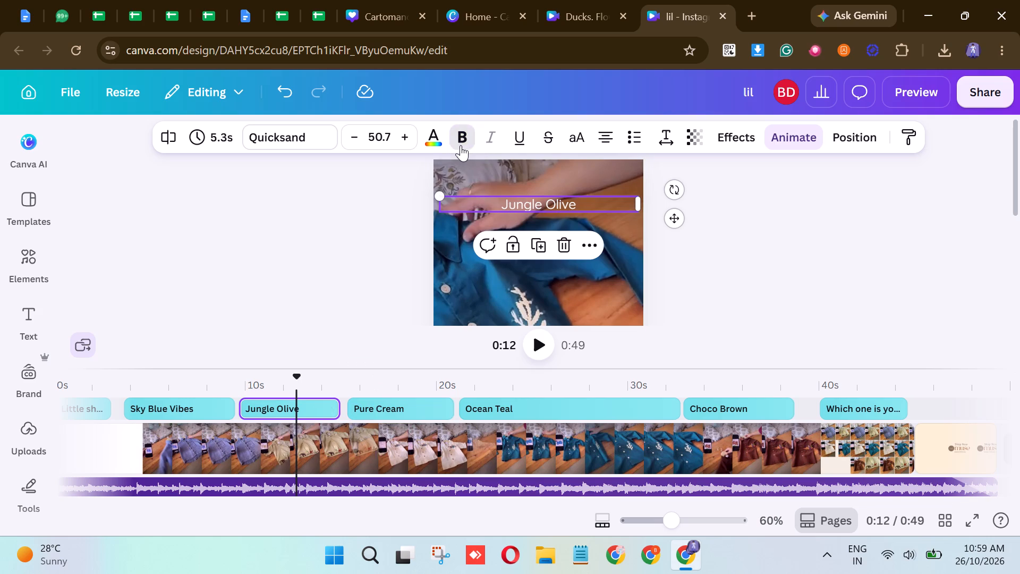
# Reapply bold to the "Sky Blue Vibes" and "Little shirts, Big stories," captions so their Quicksand text uses the full bold weight.
pyautogui.click(202, 406)
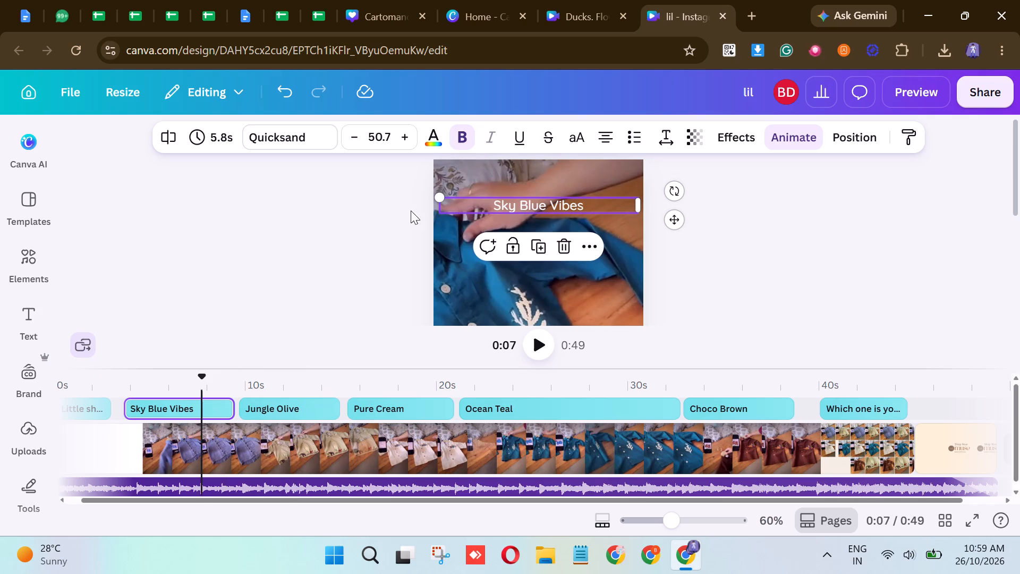
pyautogui.click(460, 136)
pyautogui.click(460, 136)
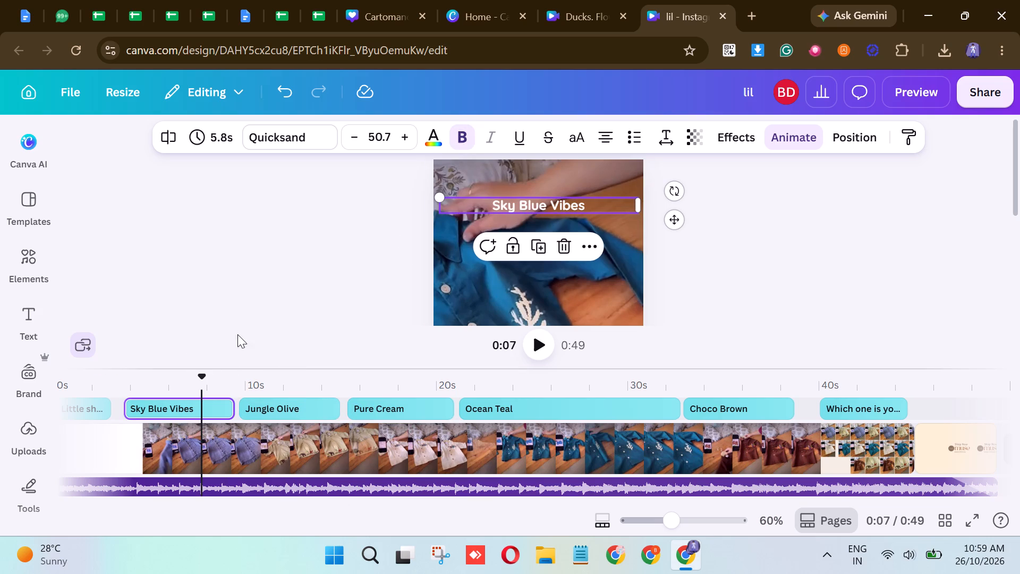
pyautogui.click(86, 403)
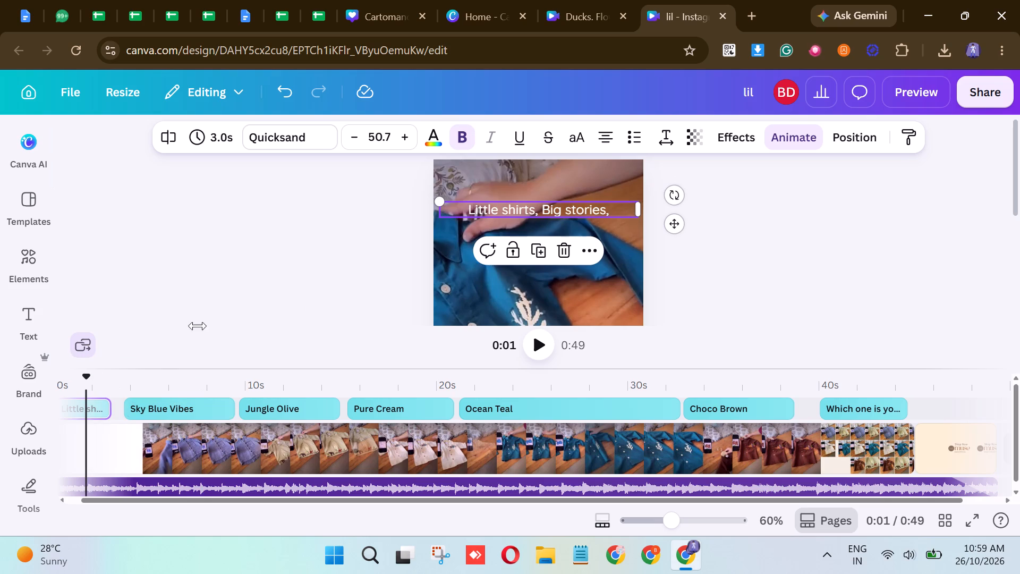
pyautogui.click(453, 143)
pyautogui.click(453, 143)
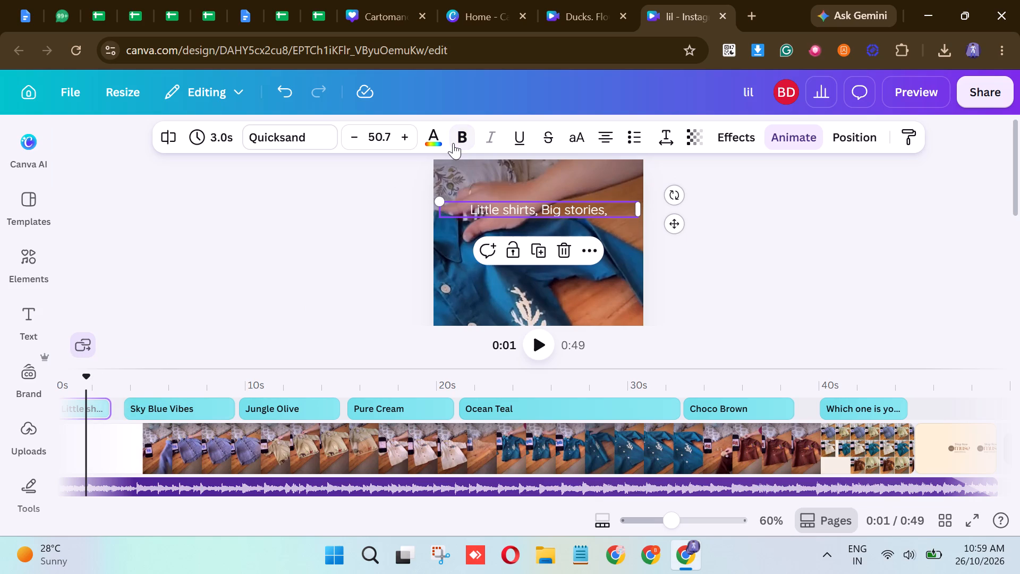
pyautogui.click(812, 220)
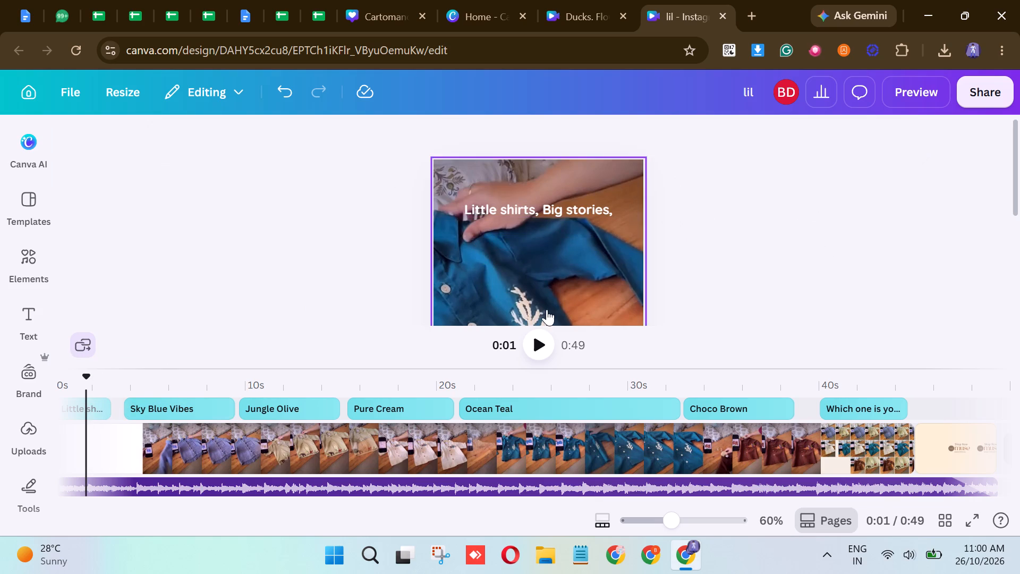
# Play the video from the start and in the full preview to check how the bold captions read over the footage.
pyautogui.click(529, 348)
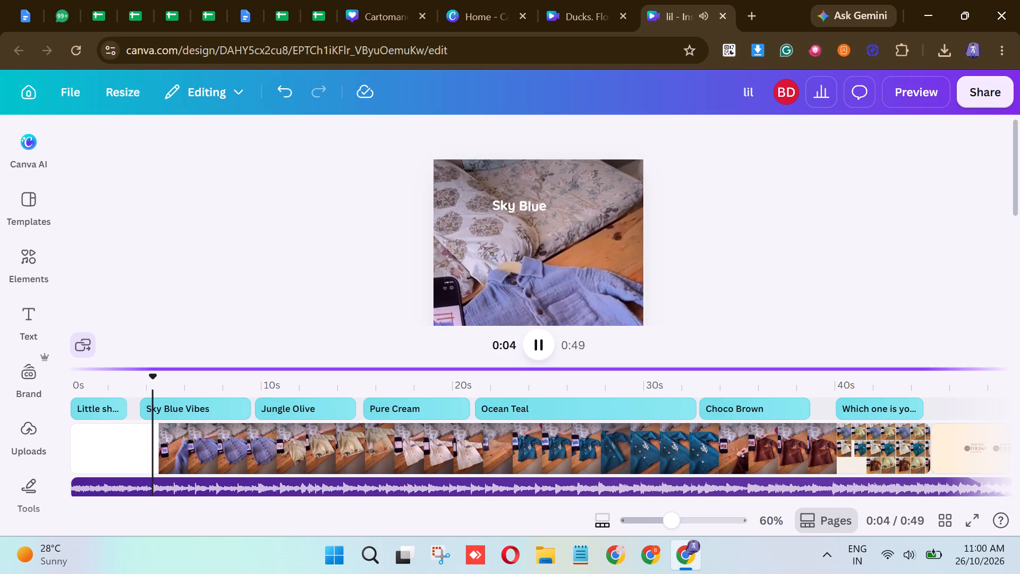
pyautogui.moveTo(176, 384); pyautogui.dragTo(0, 406)
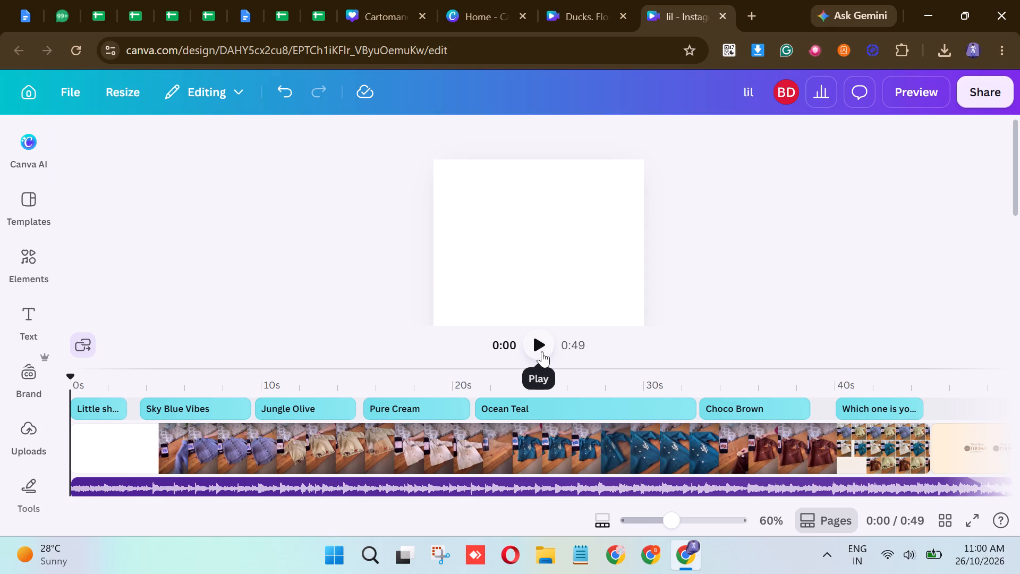
pyautogui.click(542, 351)
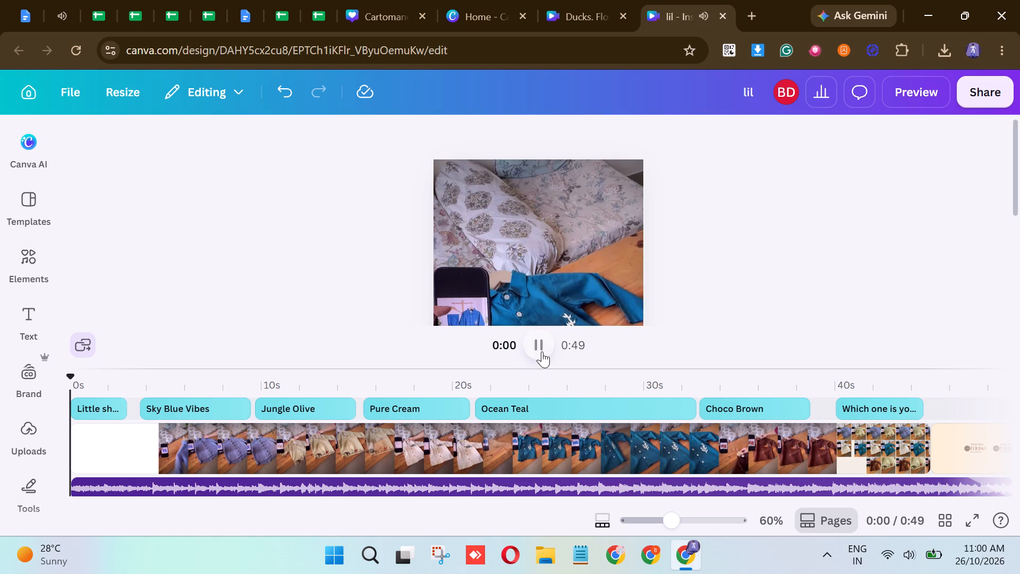
pyautogui.click(542, 351)
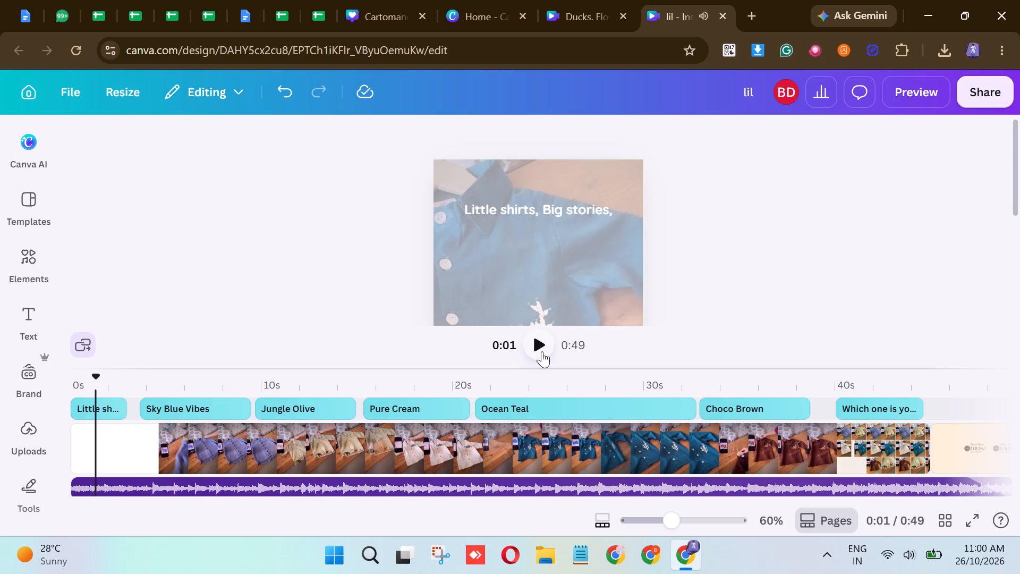
pyautogui.click(542, 351)
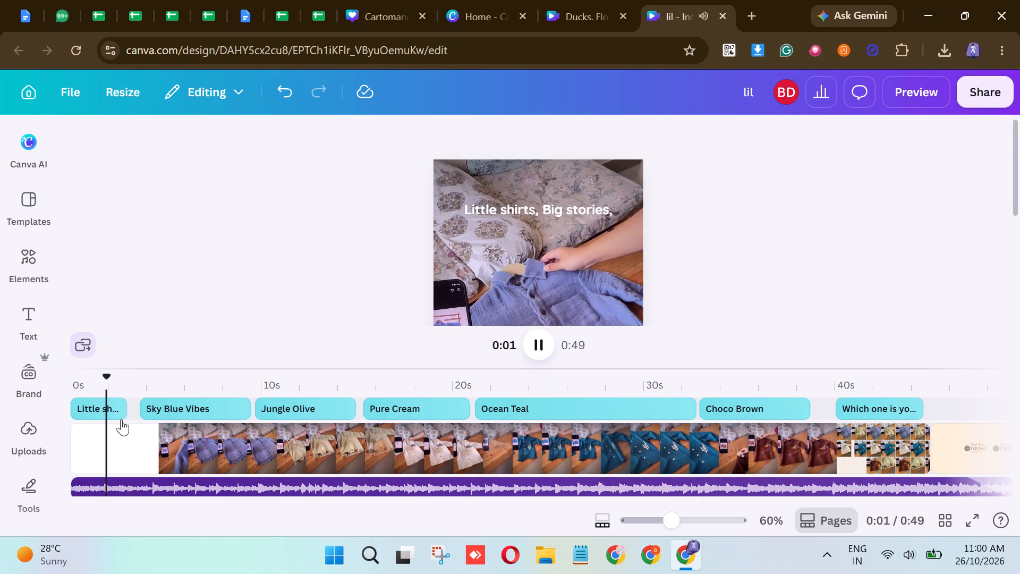
pyautogui.click(541, 349)
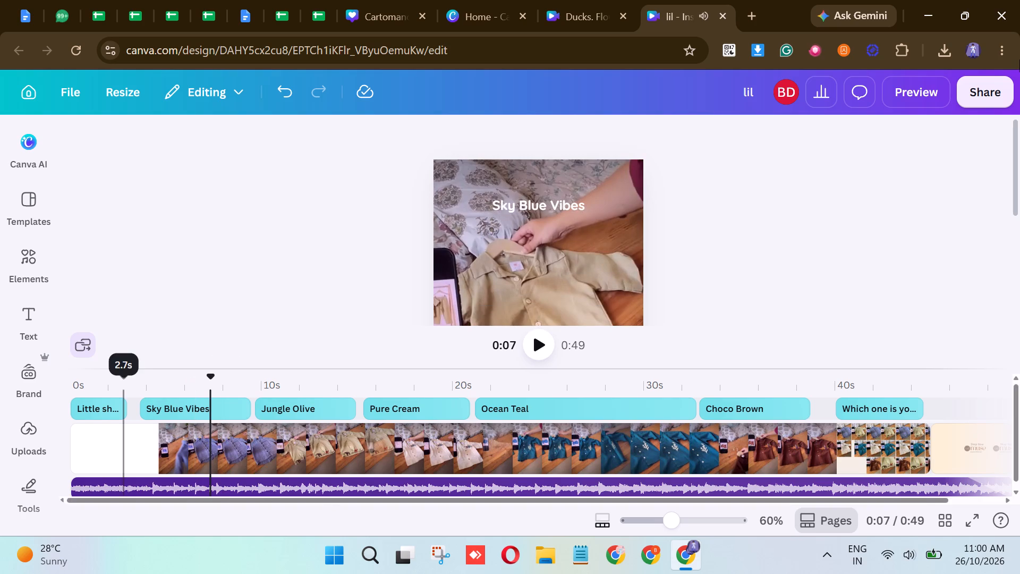
pyautogui.click(920, 91)
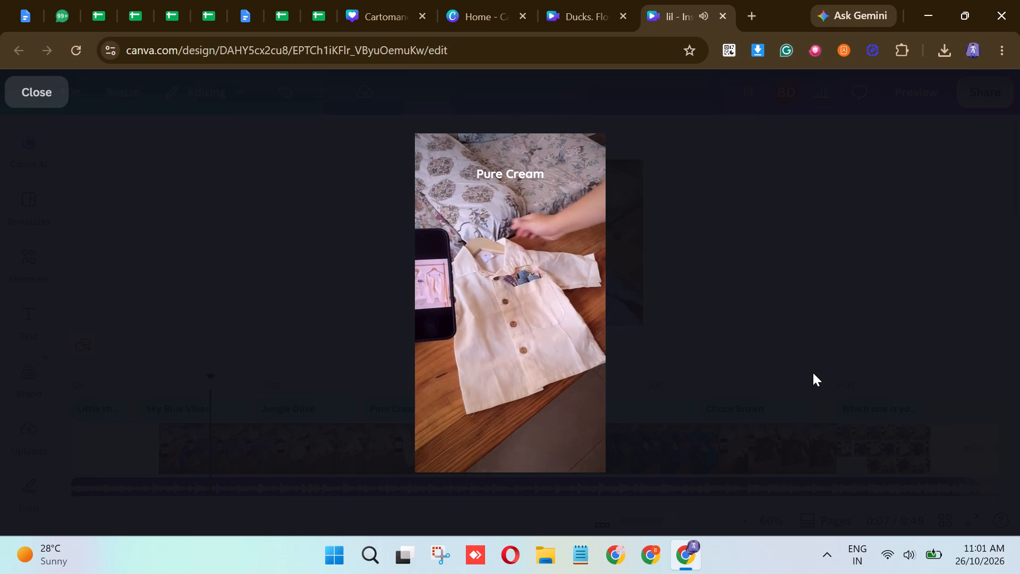
pyautogui.click(38, 98)
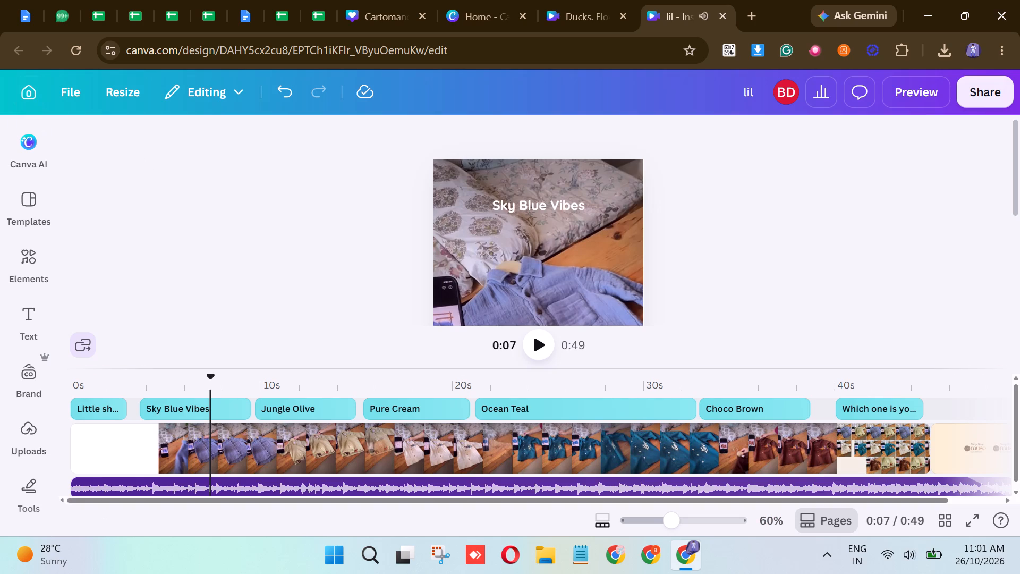
# Underline the opening "Little shirts, Big stories," caption.
pyautogui.moveTo(214, 377); pyautogui.dragTo(102, 372)
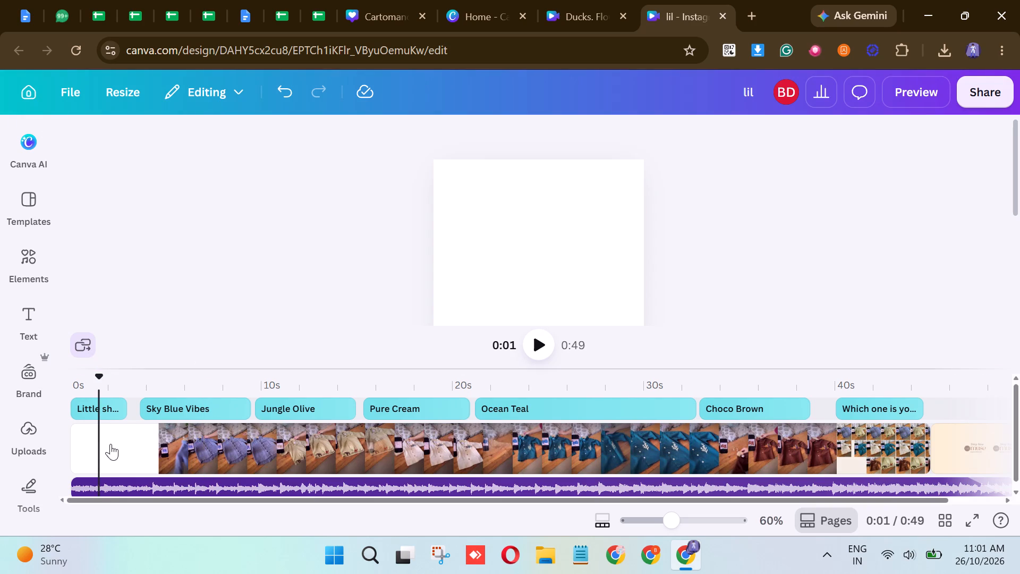
pyautogui.click(110, 444)
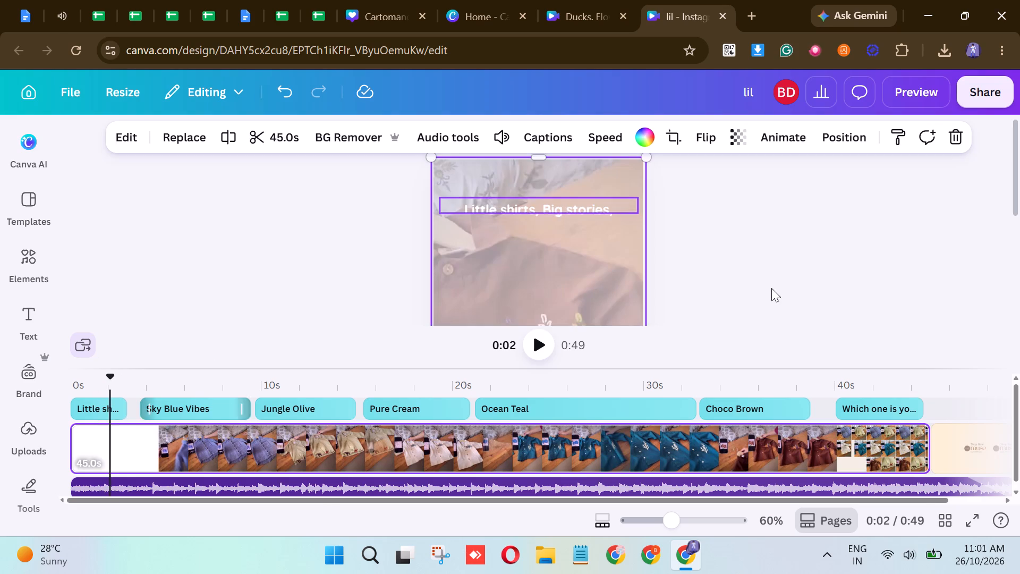
pyautogui.click(751, 281)
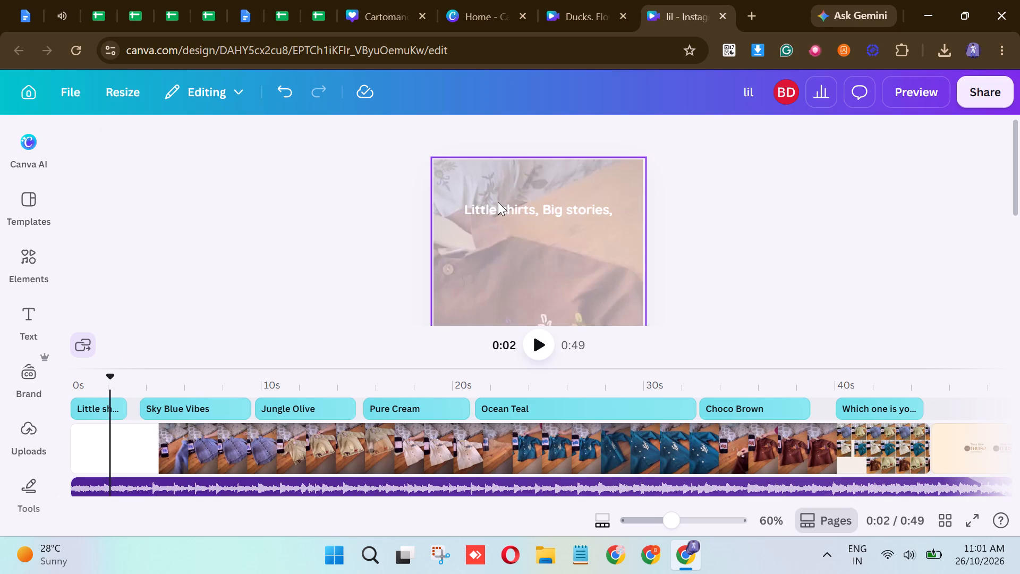
pyautogui.click(500, 204)
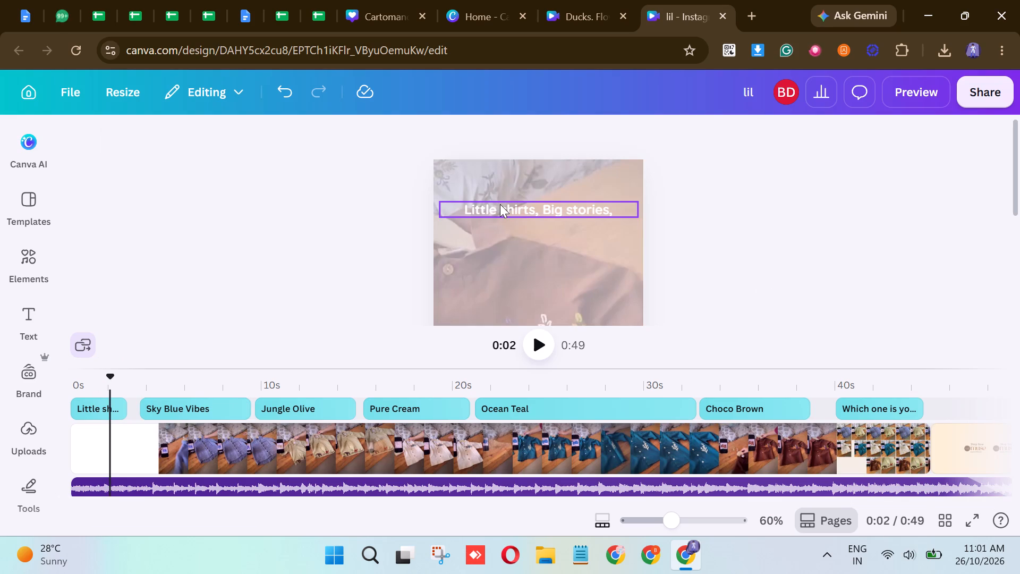
pyautogui.click(519, 141)
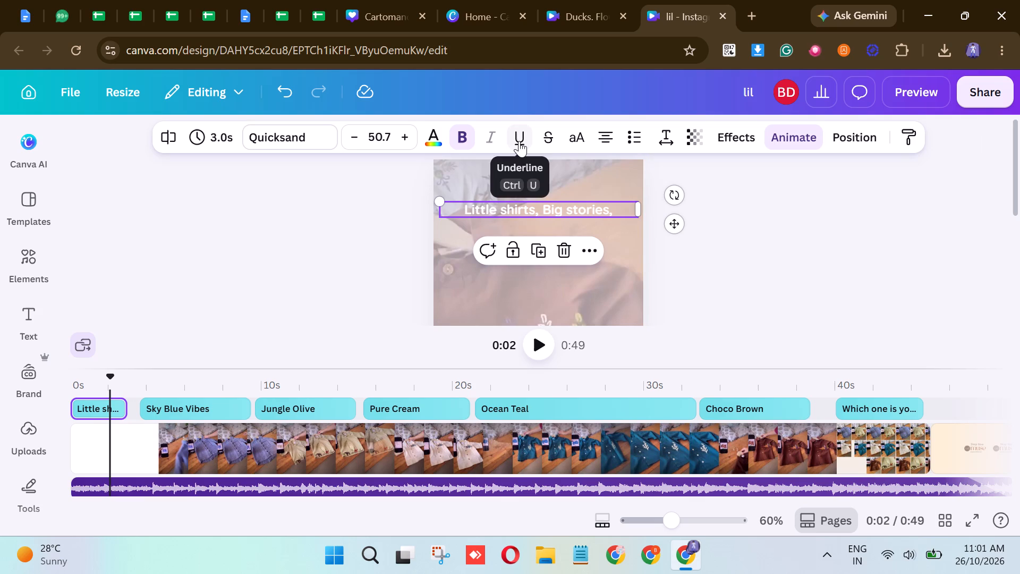
pyautogui.click(519, 141)
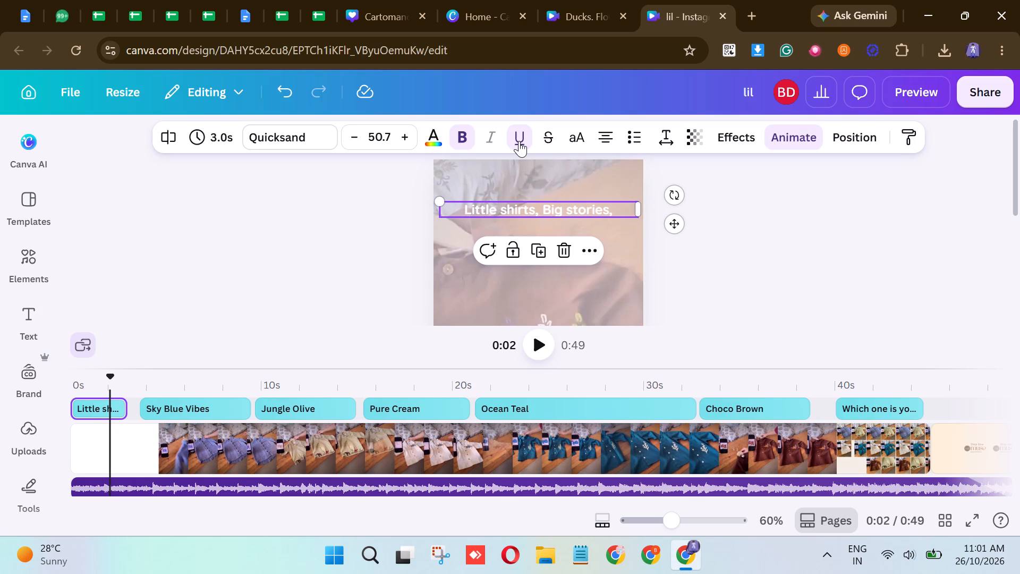
pyautogui.click(519, 141)
# Underline the "Sky Blue Vibes" and "Jungle Olive" captions.
pyautogui.click(186, 413)
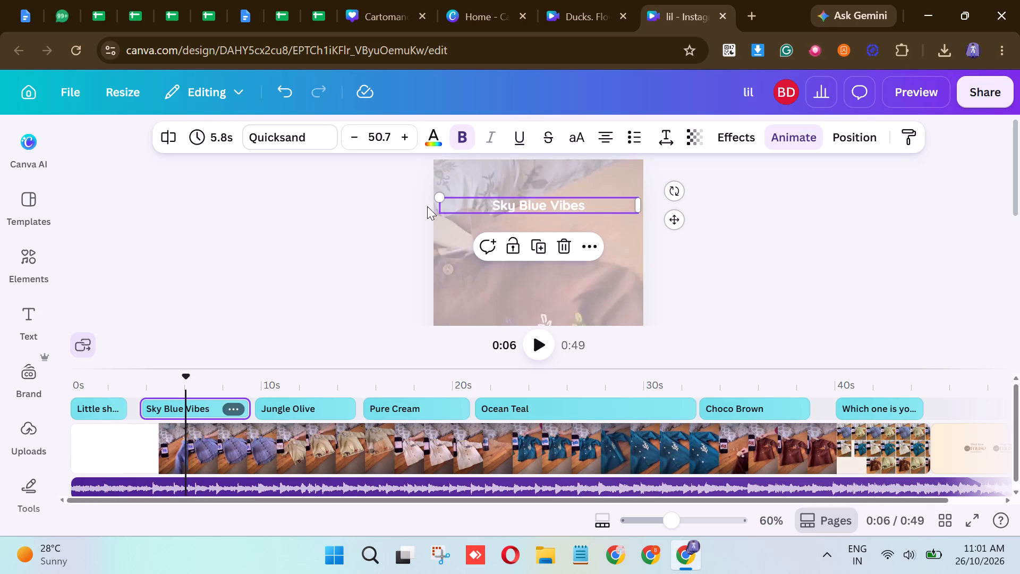
pyautogui.click(521, 137)
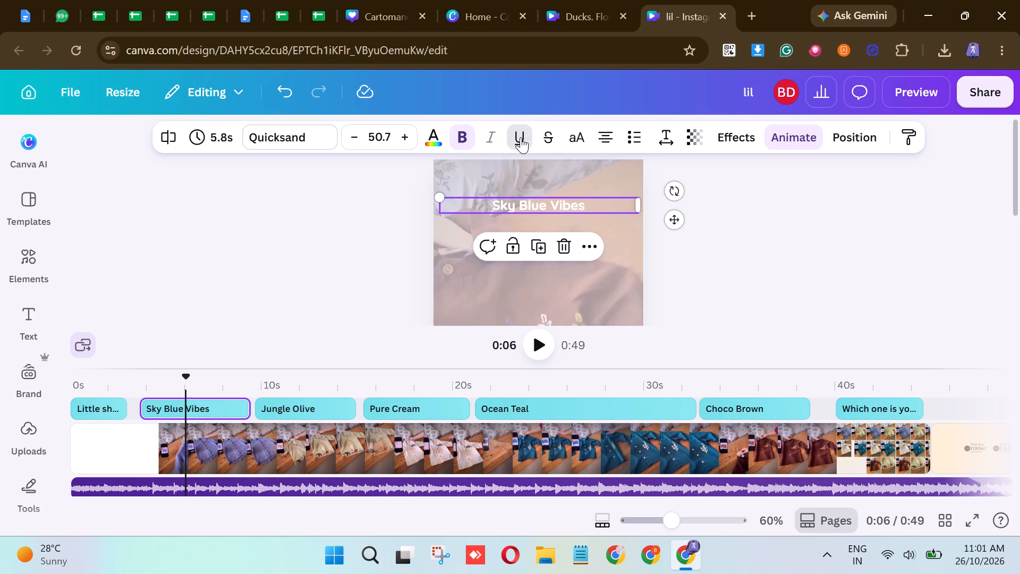
pyautogui.click(314, 412)
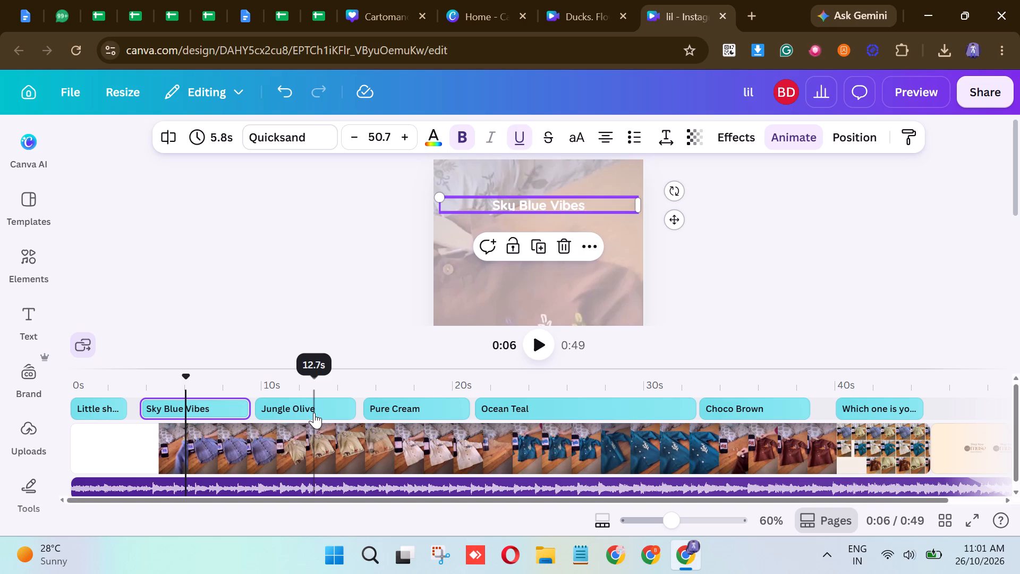
pyautogui.click(309, 449)
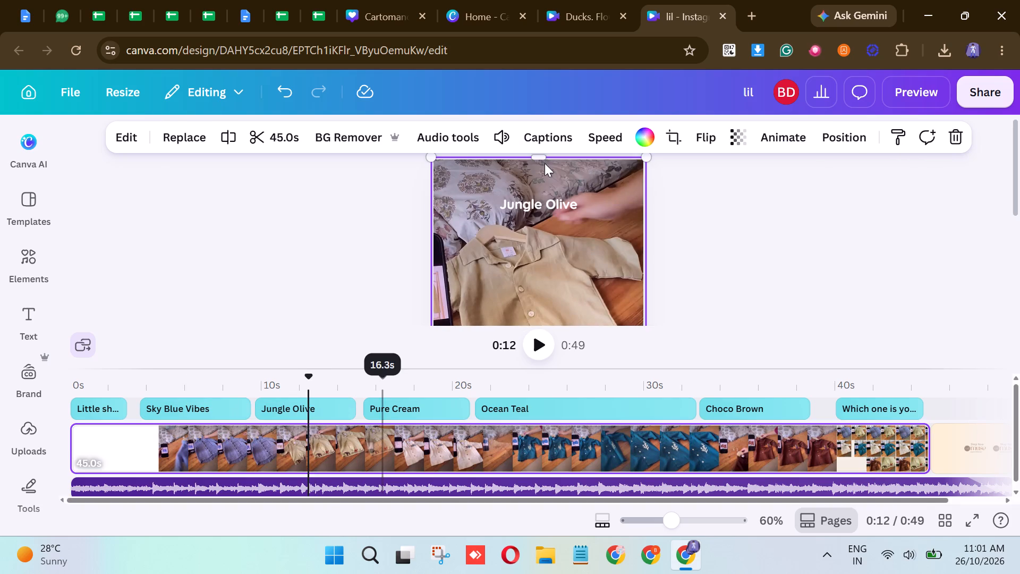
pyautogui.click(522, 204)
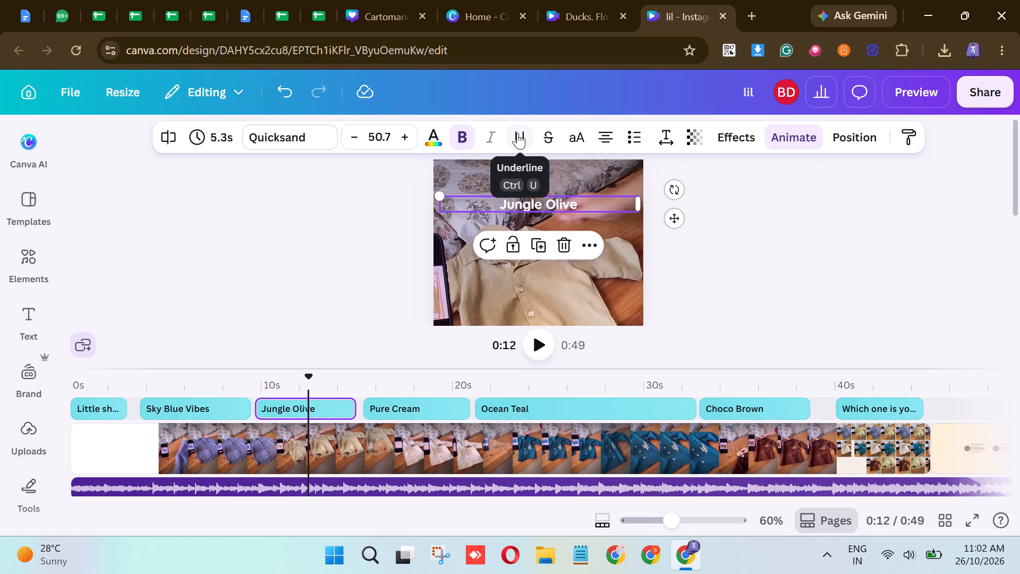
pyautogui.click(517, 133)
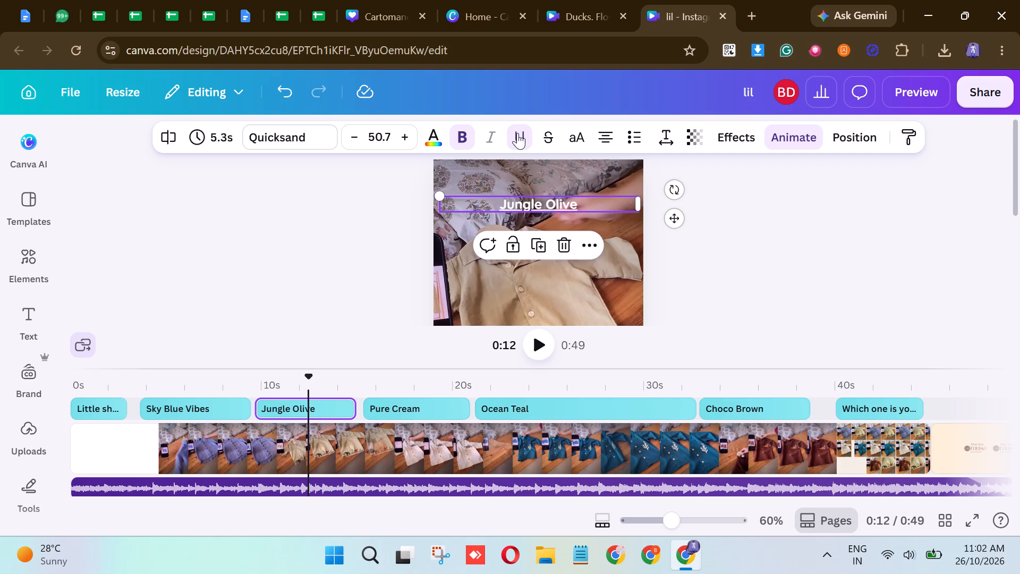
# Underline the "Pure Cream", "Ocean Teal" and "Choco Brown" captions.
pyautogui.click(410, 408)
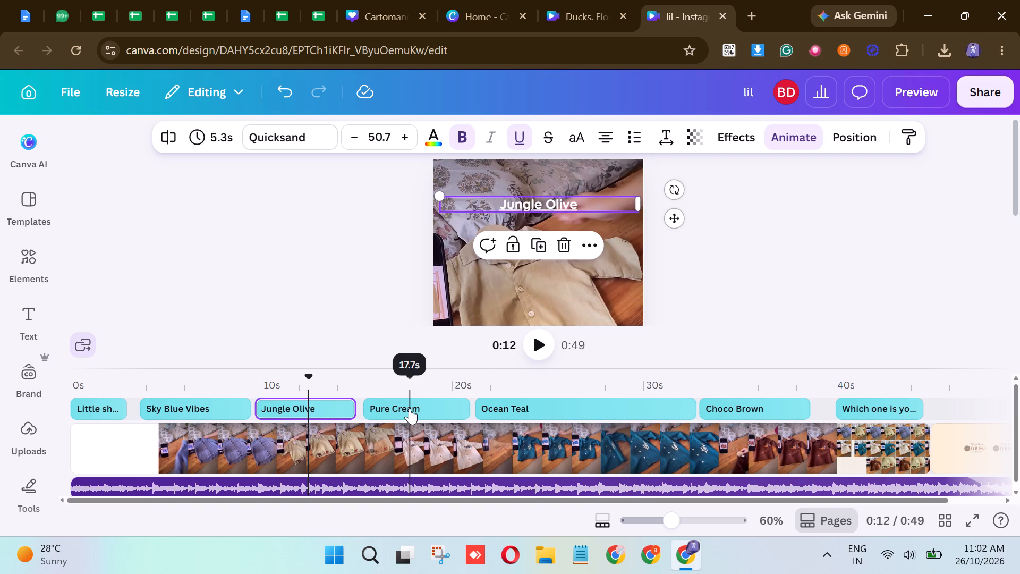
pyautogui.click(528, 138)
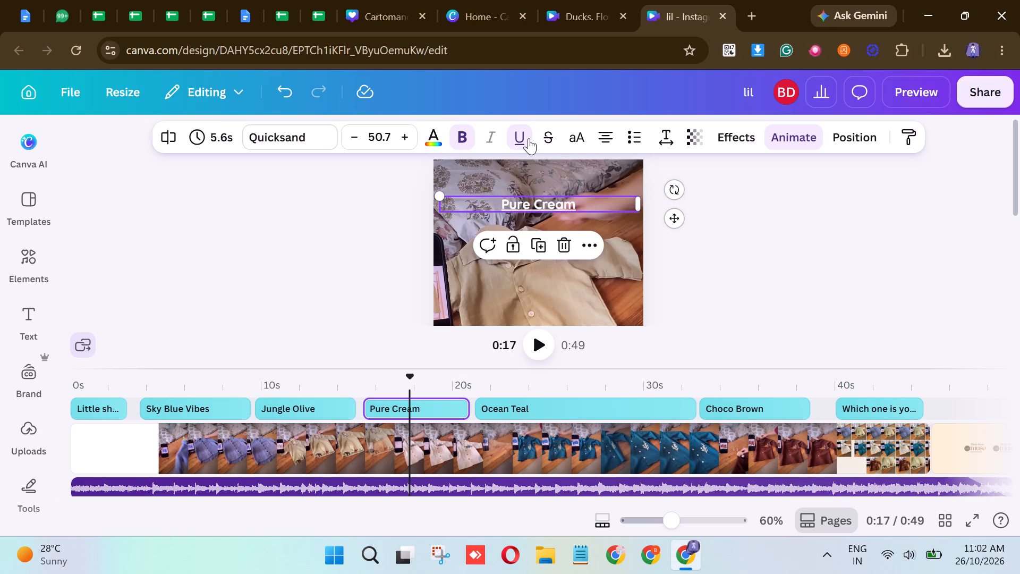
pyautogui.click(523, 407)
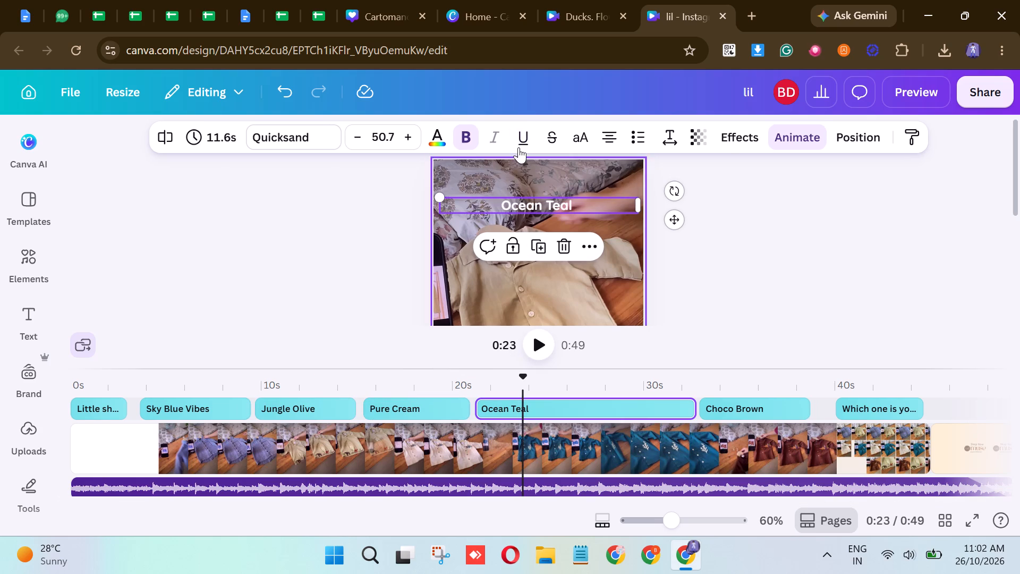
pyautogui.click(520, 145)
pyautogui.click(751, 402)
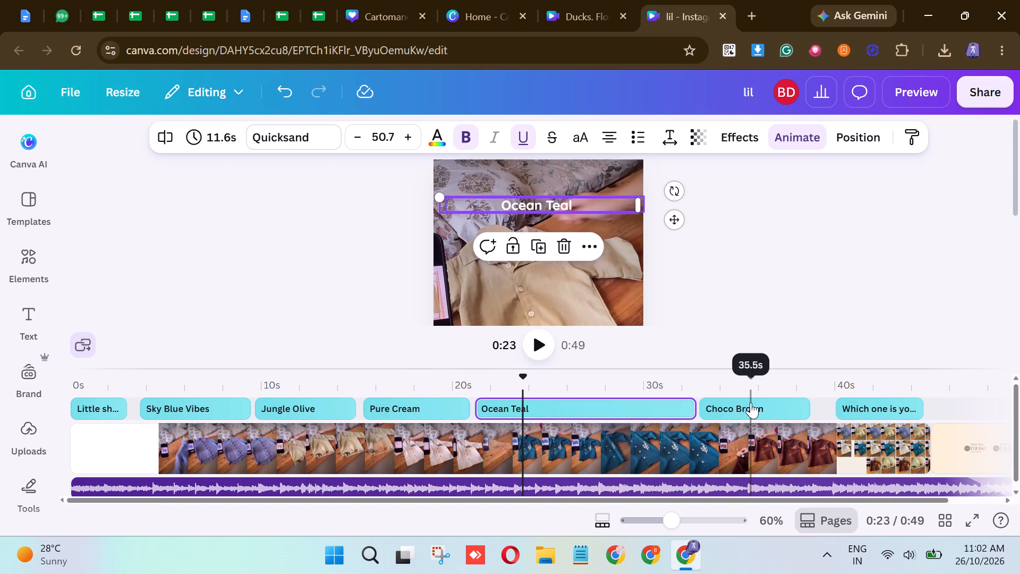
pyautogui.click(521, 144)
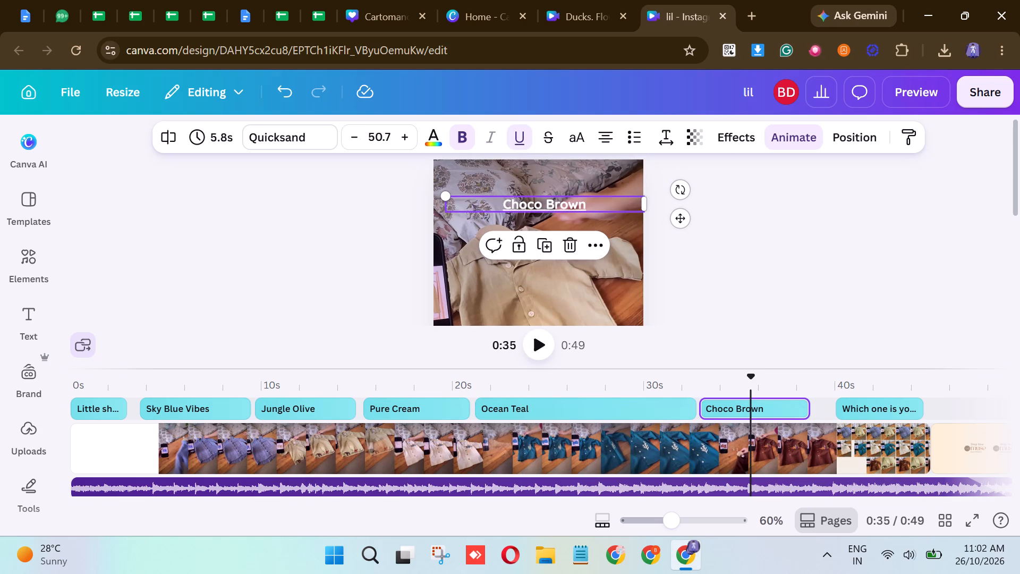
# Open the full preview of the video to check the underlined captions.
pyautogui.click(900, 100)
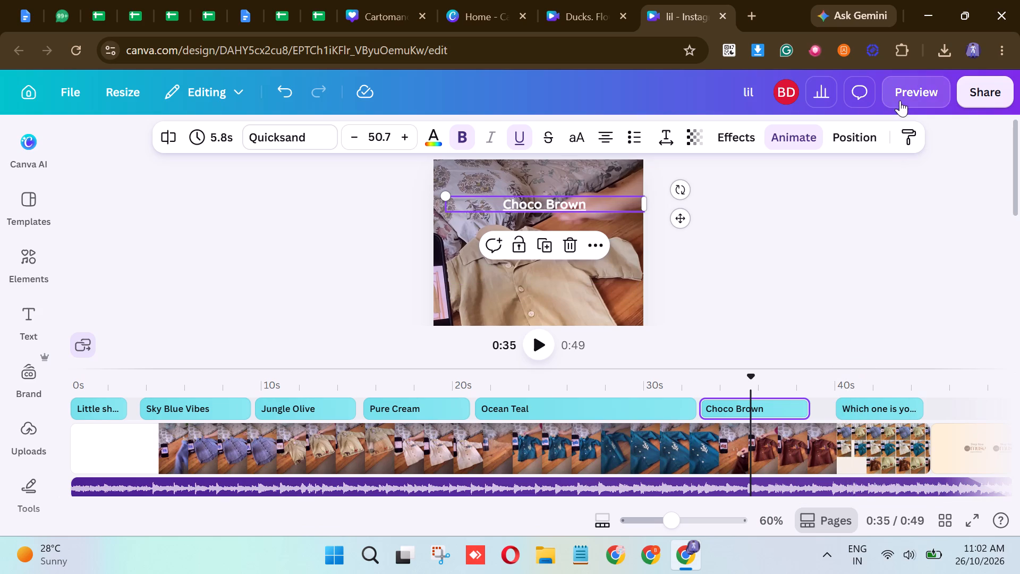
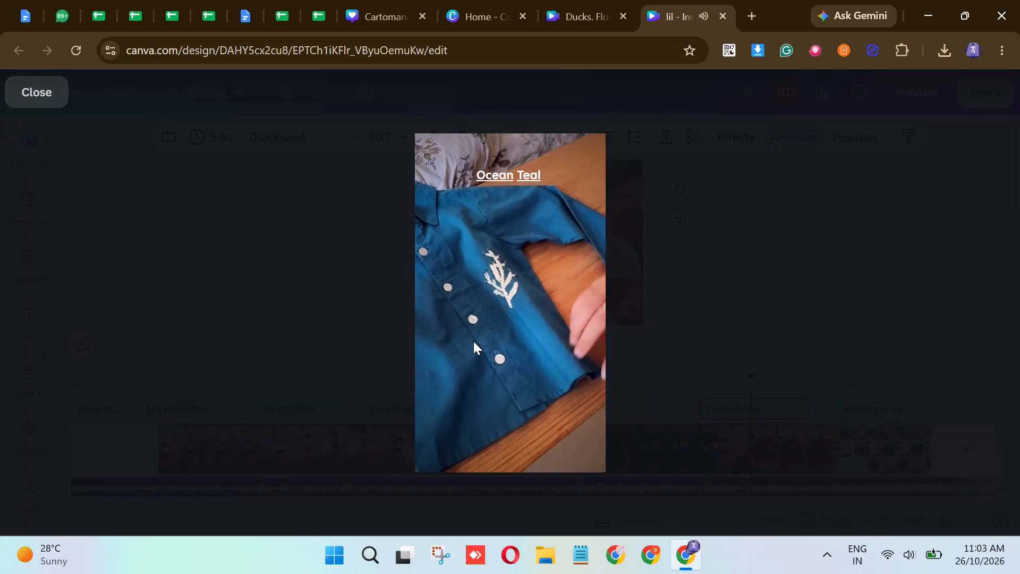
# Replay the full video preview from the start, examine how the underlined captions look through "Ocean Teal", and return to the editor.
pyautogui.click(452, 412)
pyautogui.click(763, 333)
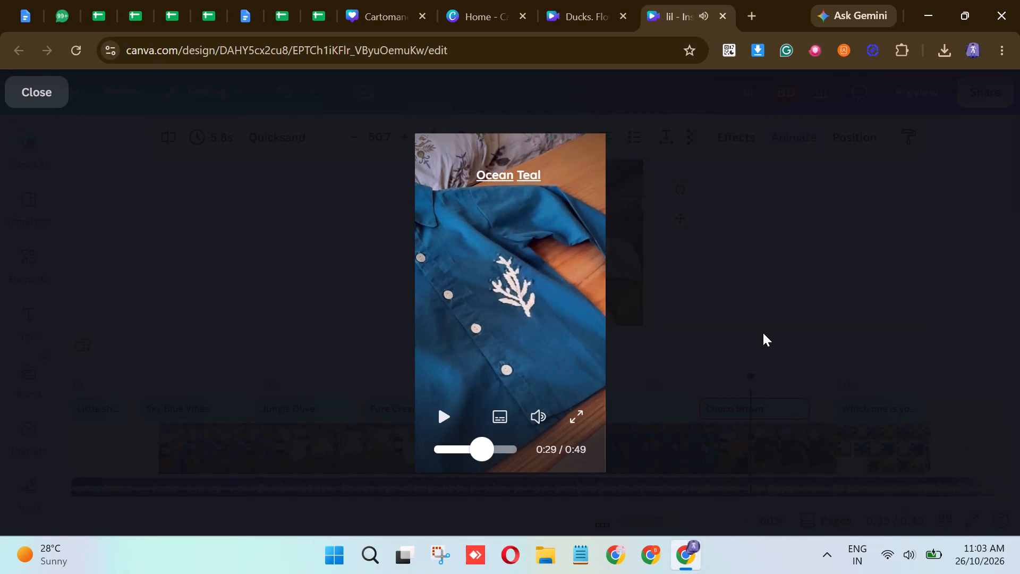
pyautogui.click(770, 246)
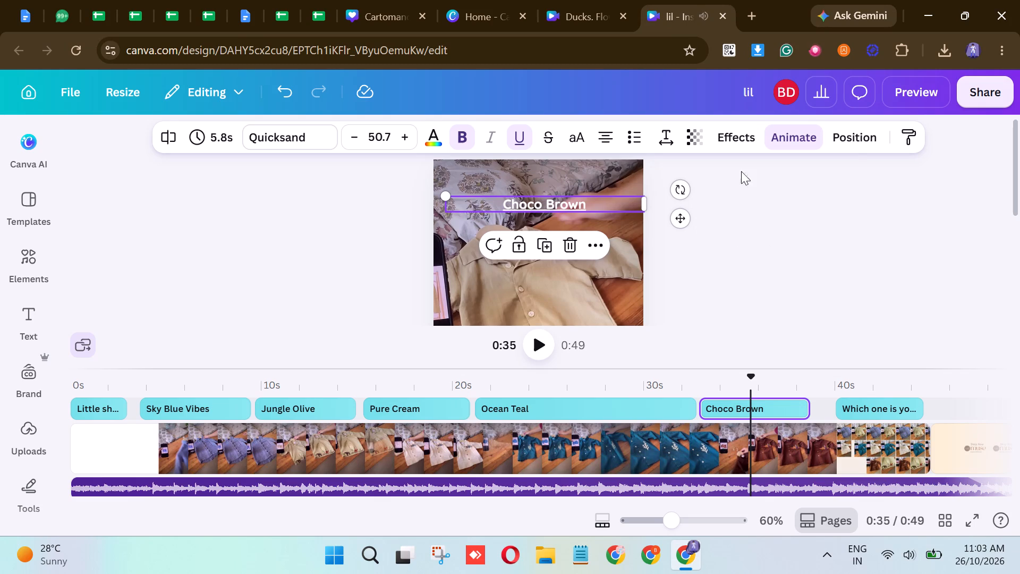
pyautogui.click(936, 103)
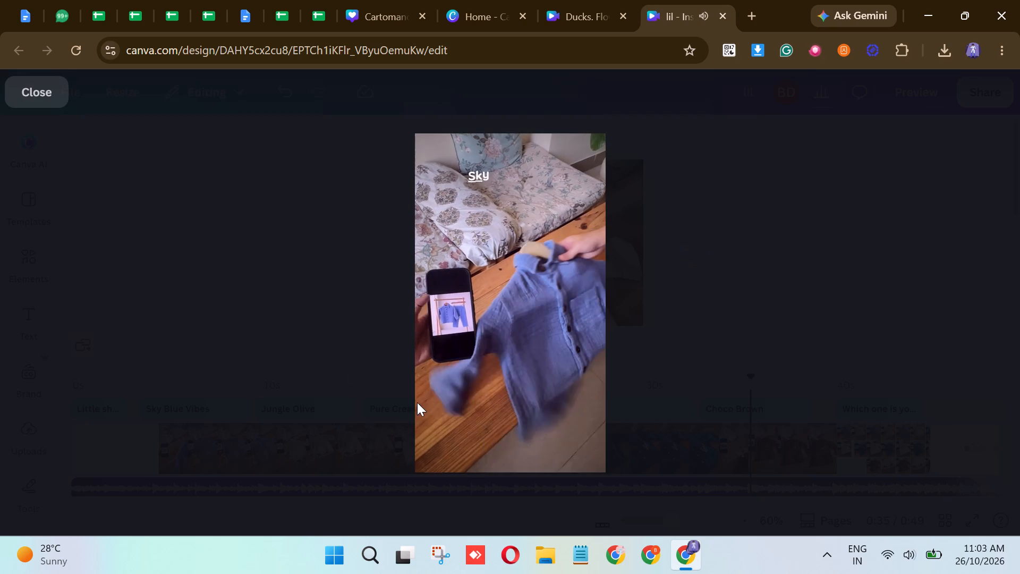
pyautogui.click(437, 413)
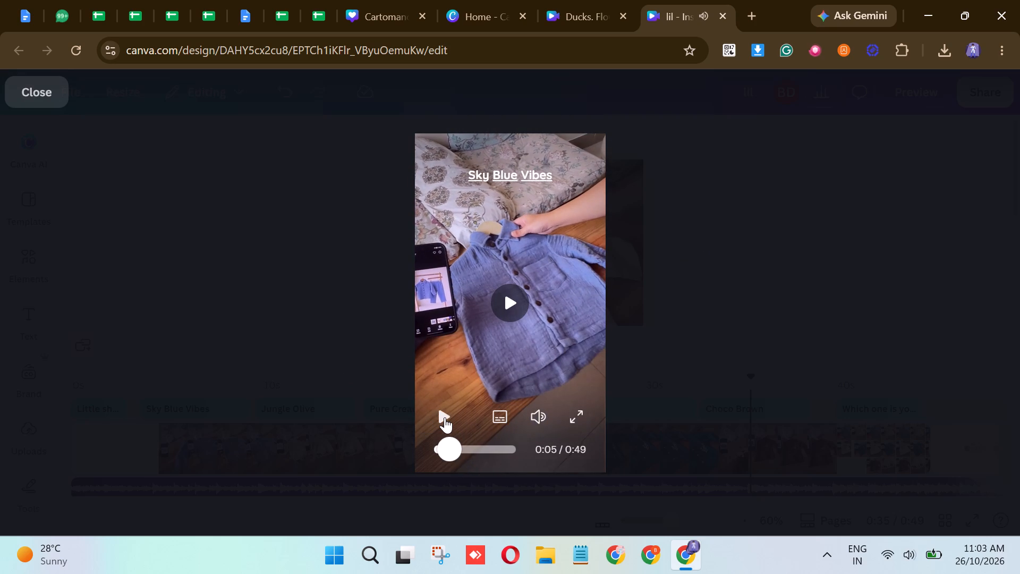
pyautogui.click(445, 417)
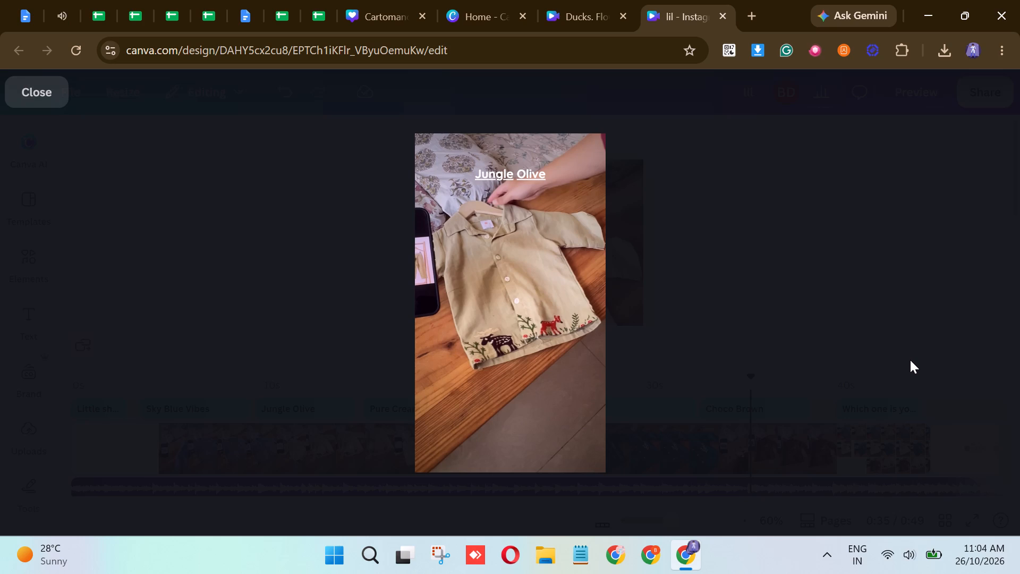
pyautogui.press('space')
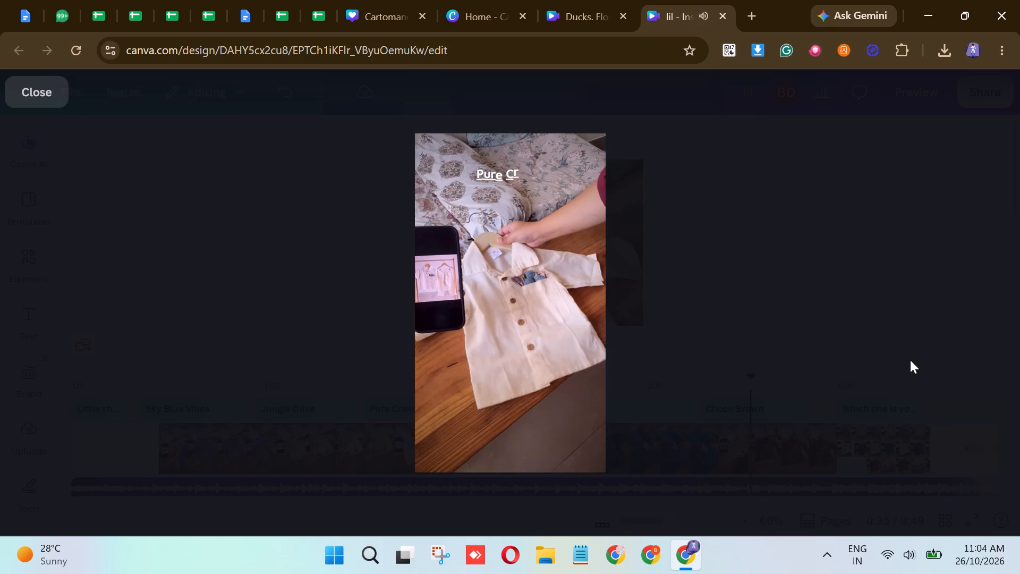
pyautogui.press('space')
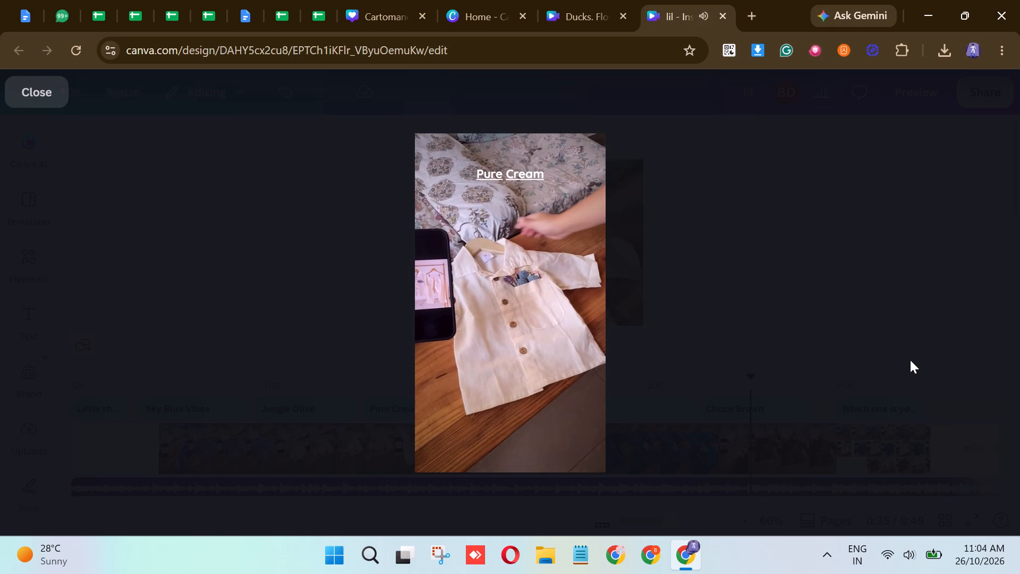
pyautogui.press('space')
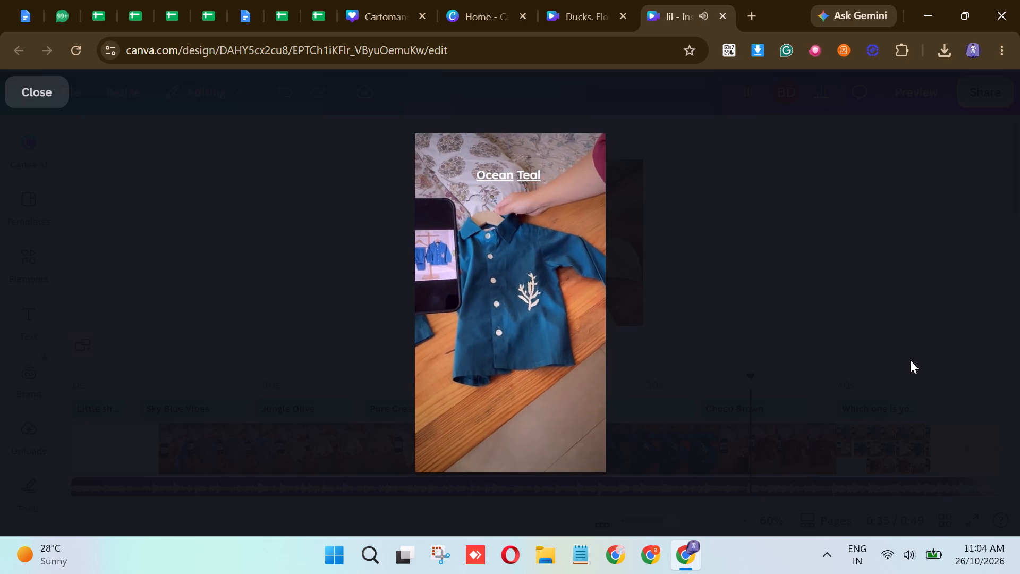
pyautogui.press('space')
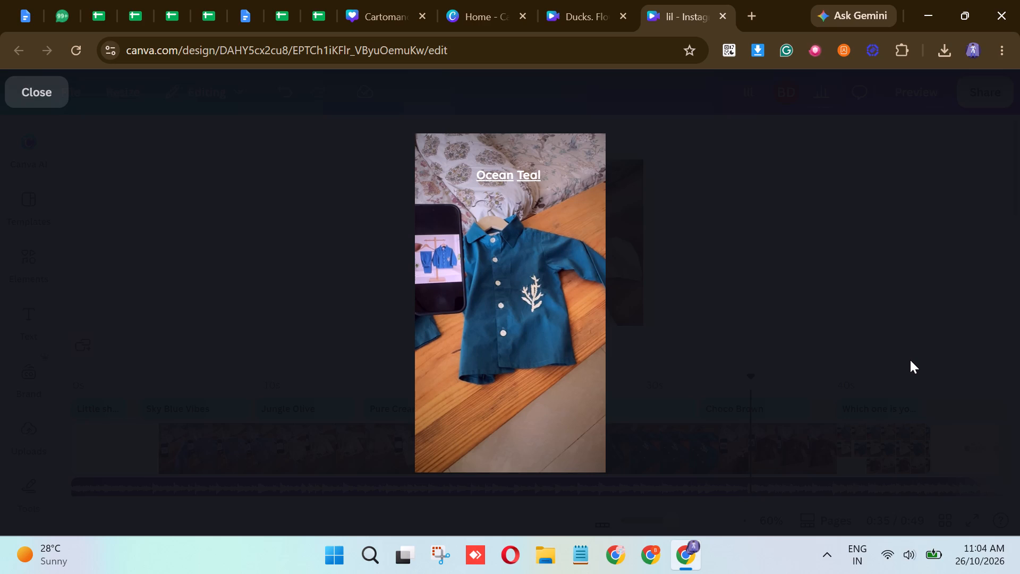
pyautogui.press('space')
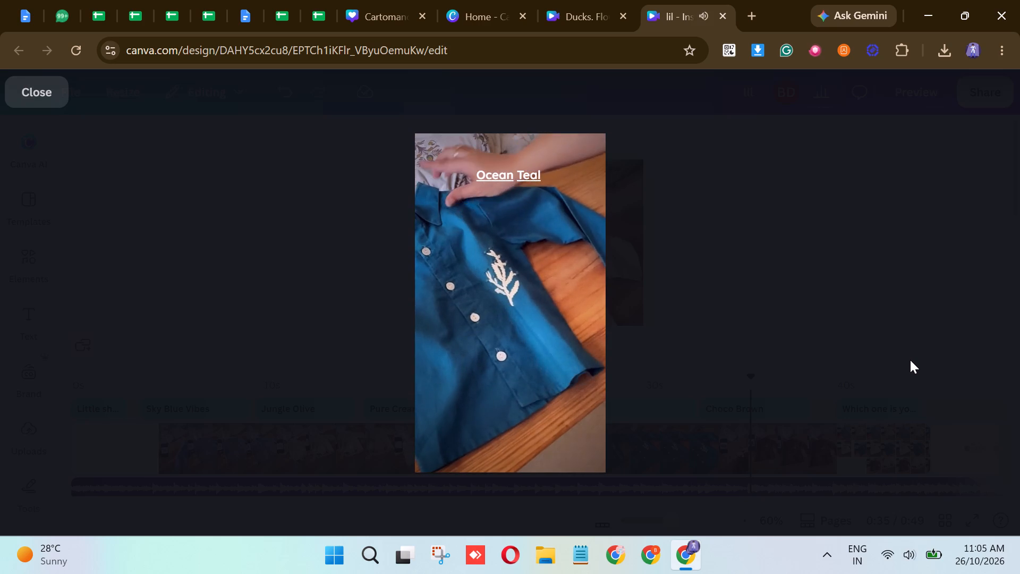
pyautogui.press('space')
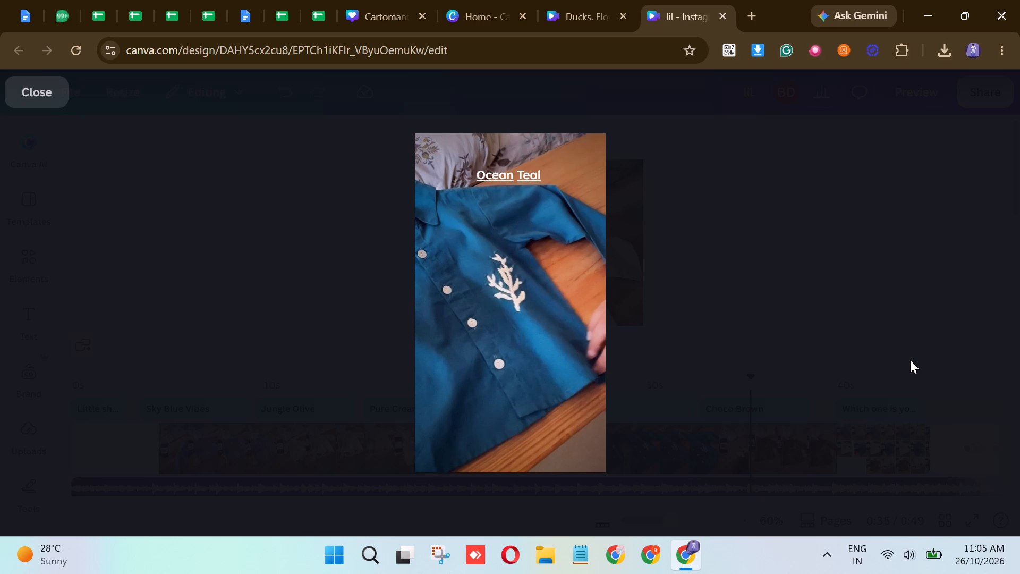
pyautogui.click(23, 96)
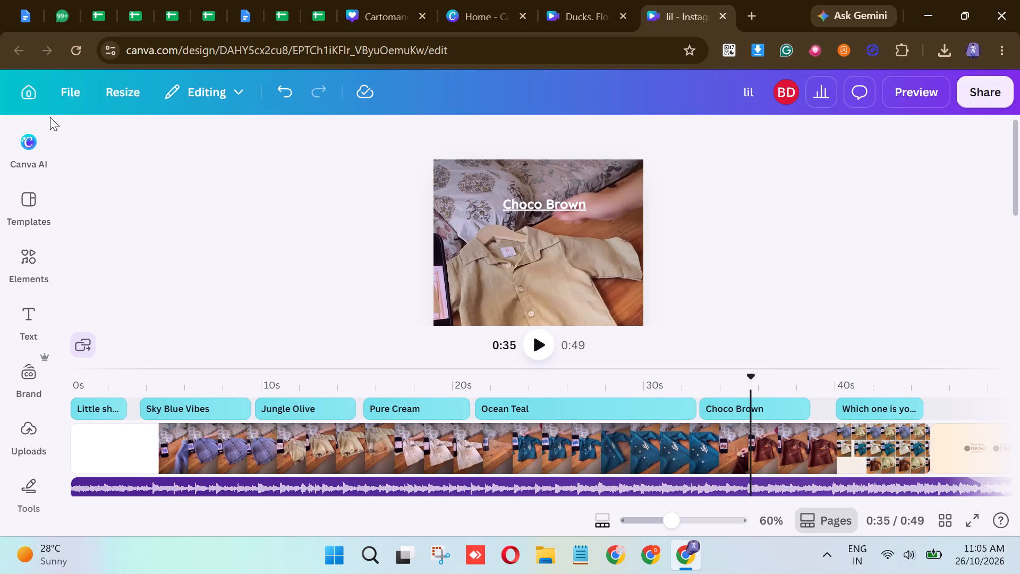
# Remove the underline from the "Choco Brown", "Ocean Teal" and "Pure Cream" captions.
pyautogui.click(725, 409)
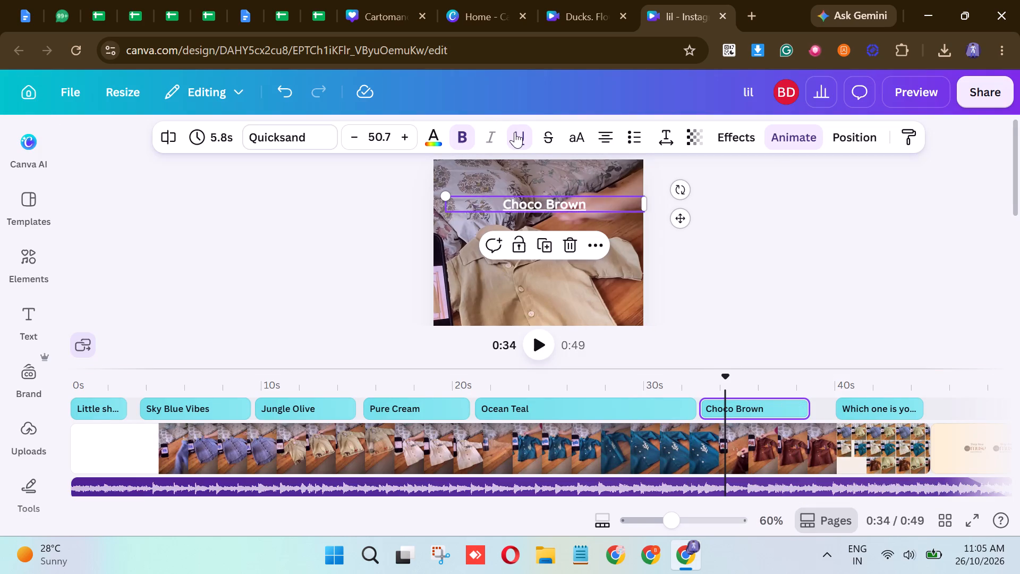
pyautogui.click(516, 132)
pyautogui.click(596, 408)
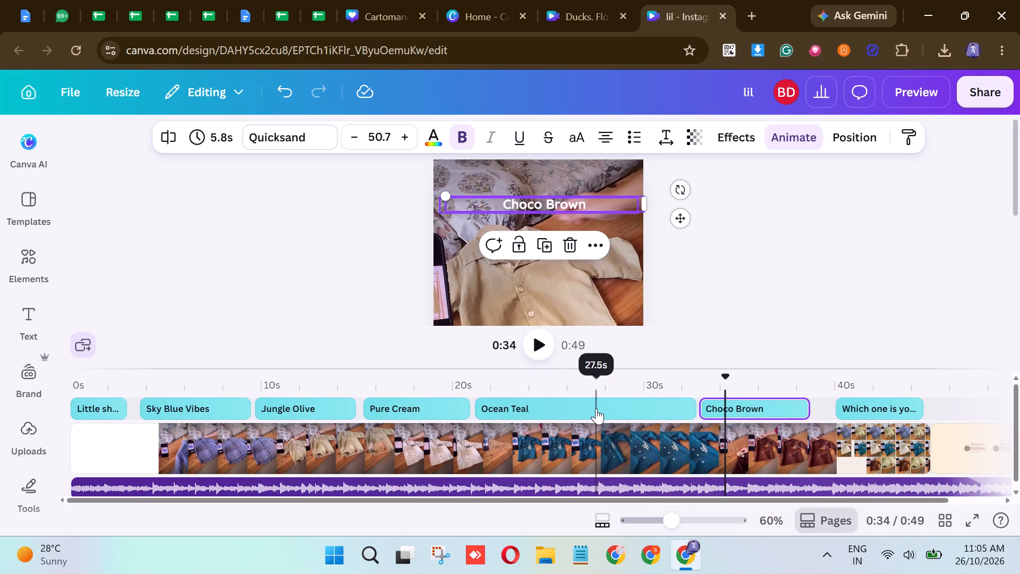
pyautogui.click(522, 140)
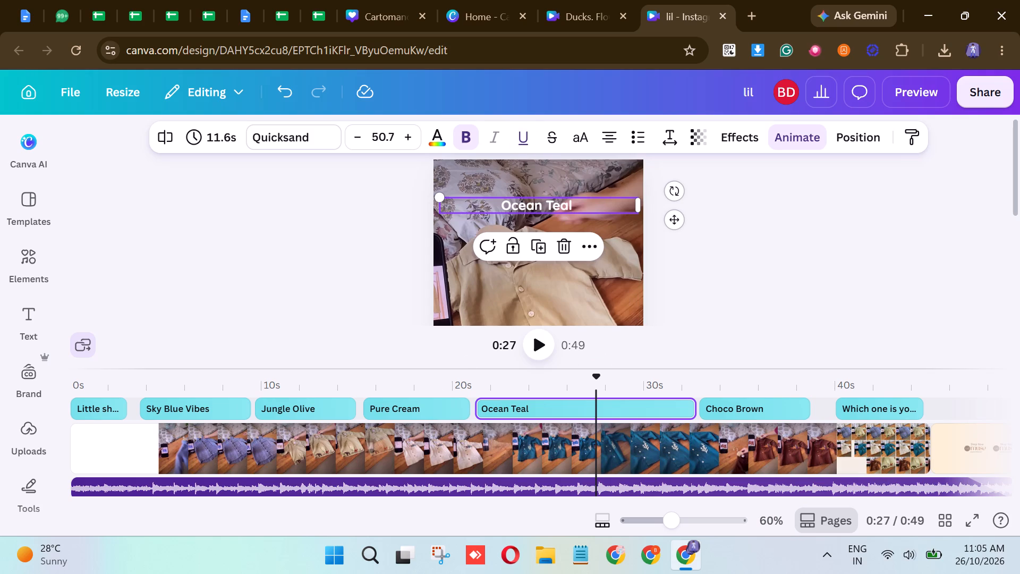
pyautogui.click(412, 409)
pyautogui.click(521, 146)
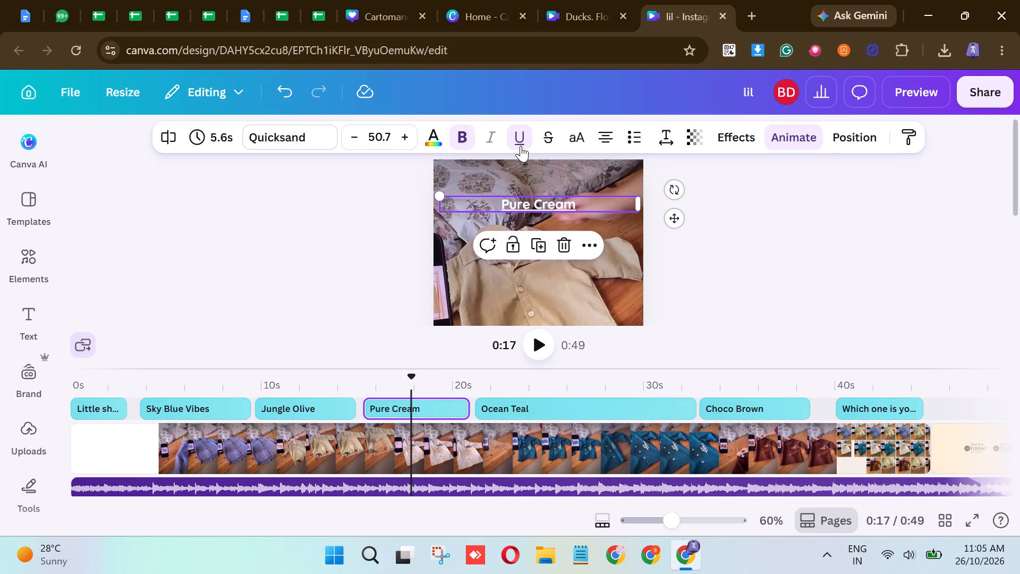
# Remove the underline from the "Jungle Olive", "Sky Blue Vibes" and opening "Little shirts, Big stories," captions.
pyautogui.click(304, 417)
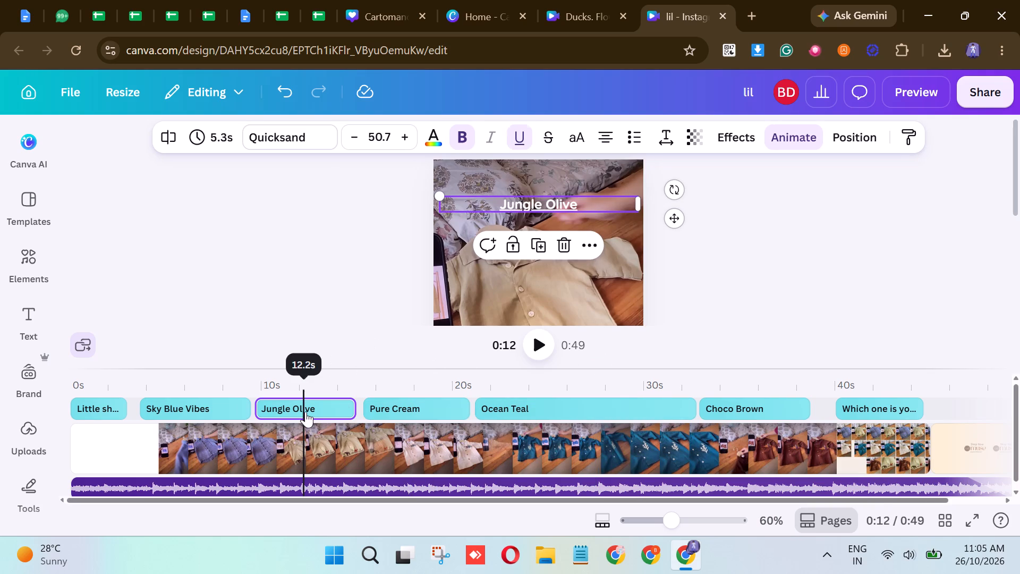
pyautogui.click(525, 140)
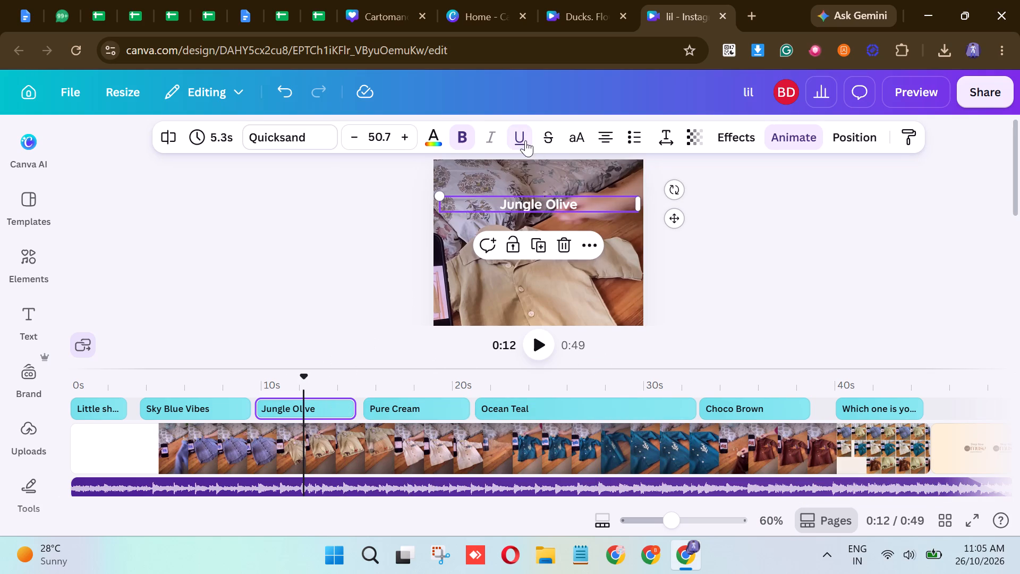
pyautogui.click(207, 407)
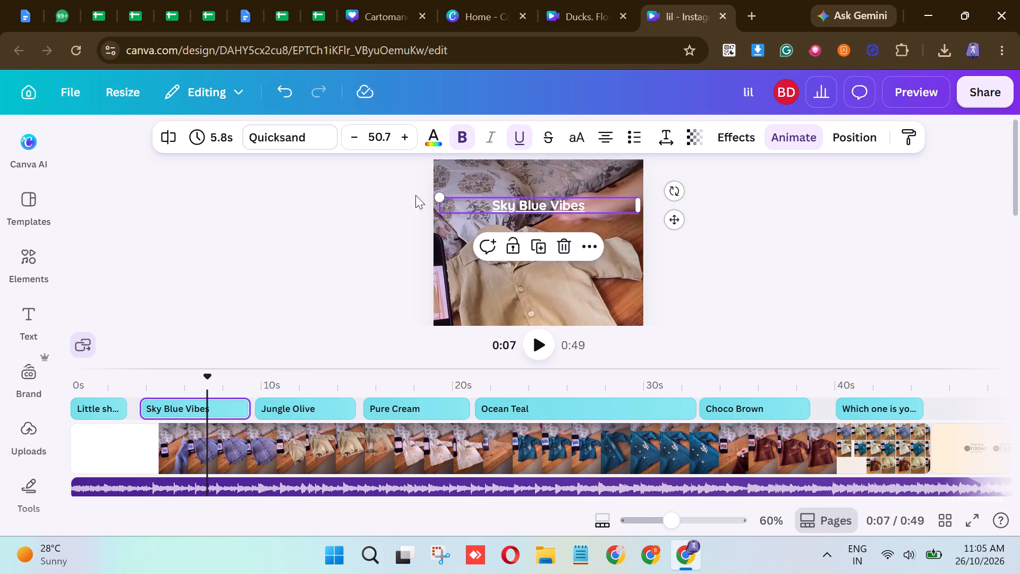
pyautogui.click(508, 135)
pyautogui.click(97, 403)
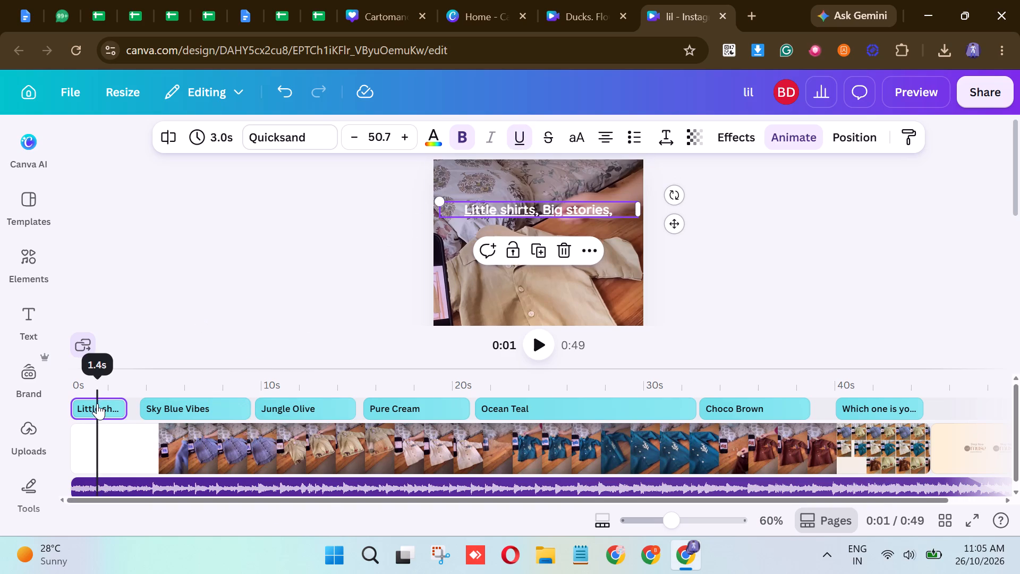
pyautogui.click(517, 145)
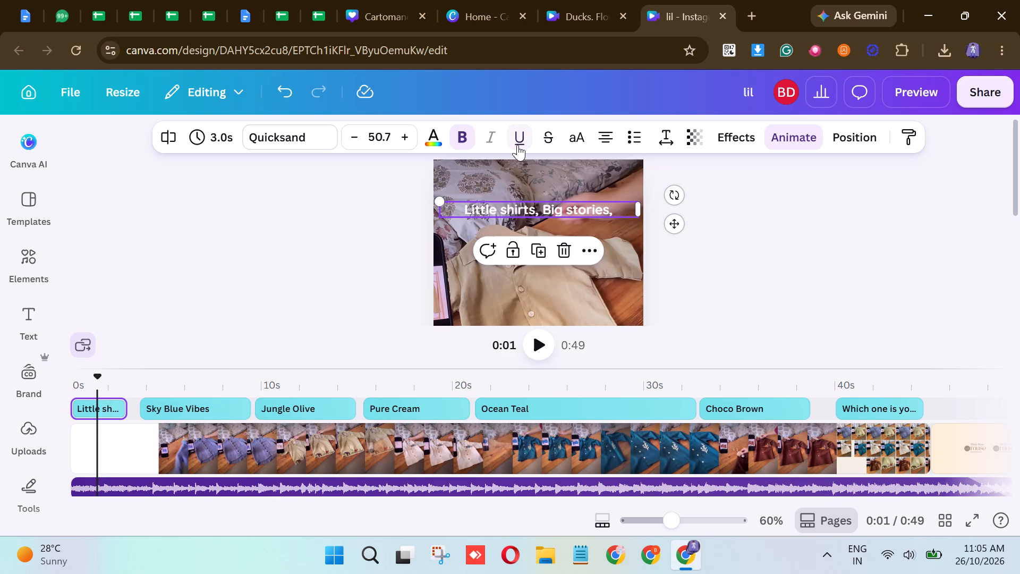
pyautogui.click(796, 268)
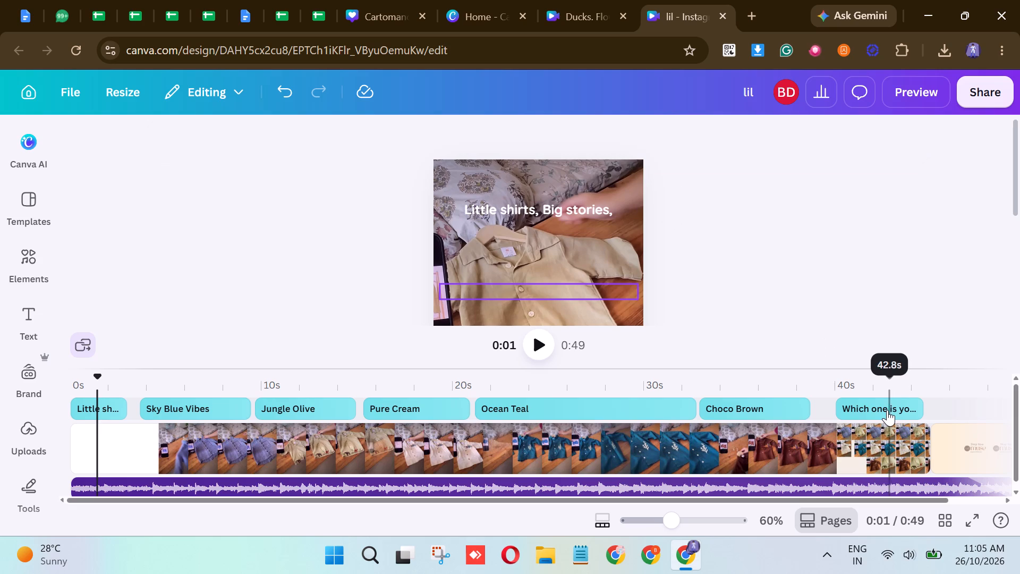
# Select the closing "Which one is your favourite?" caption to check its styling.
pyautogui.click(884, 420)
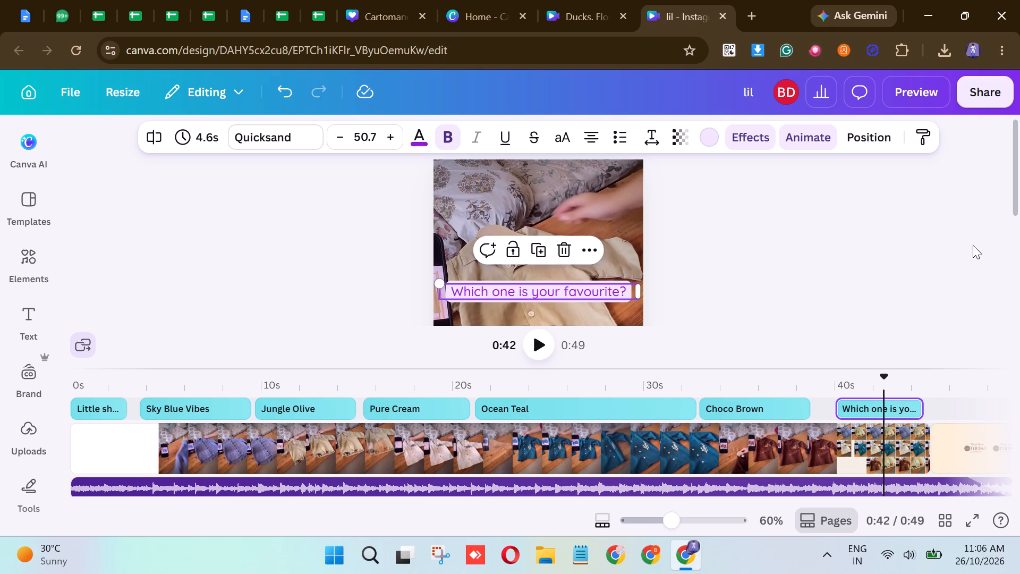
# Download the finished video as an MP4 in 4K quality.
pyautogui.click(970, 88)
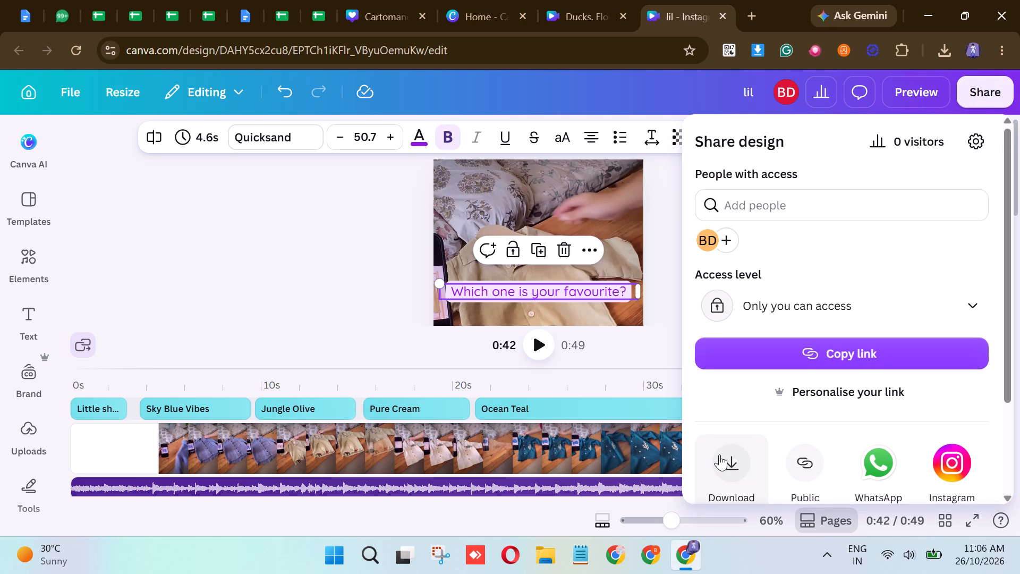
pyautogui.click(652, 340)
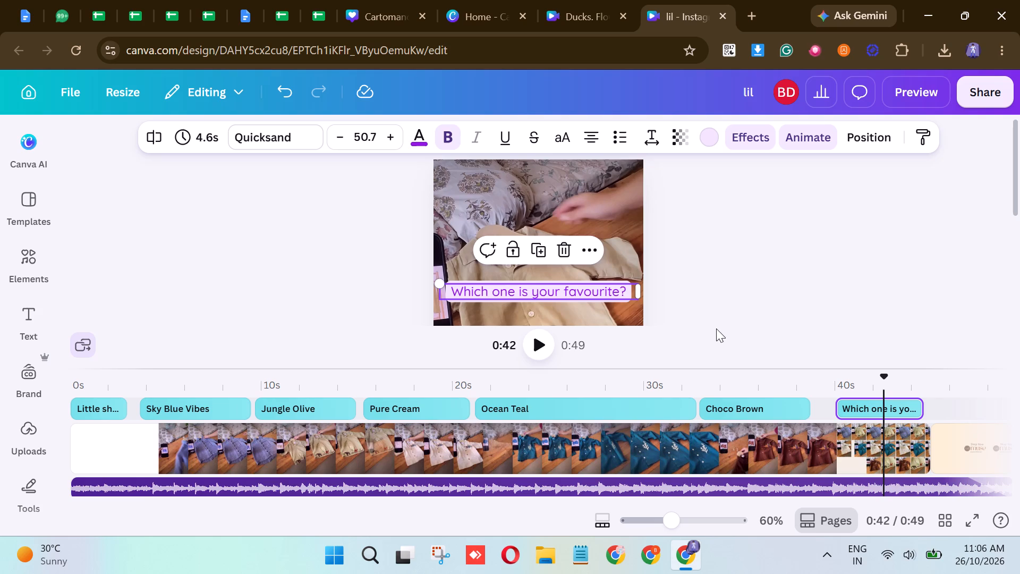
pyautogui.click(1005, 92)
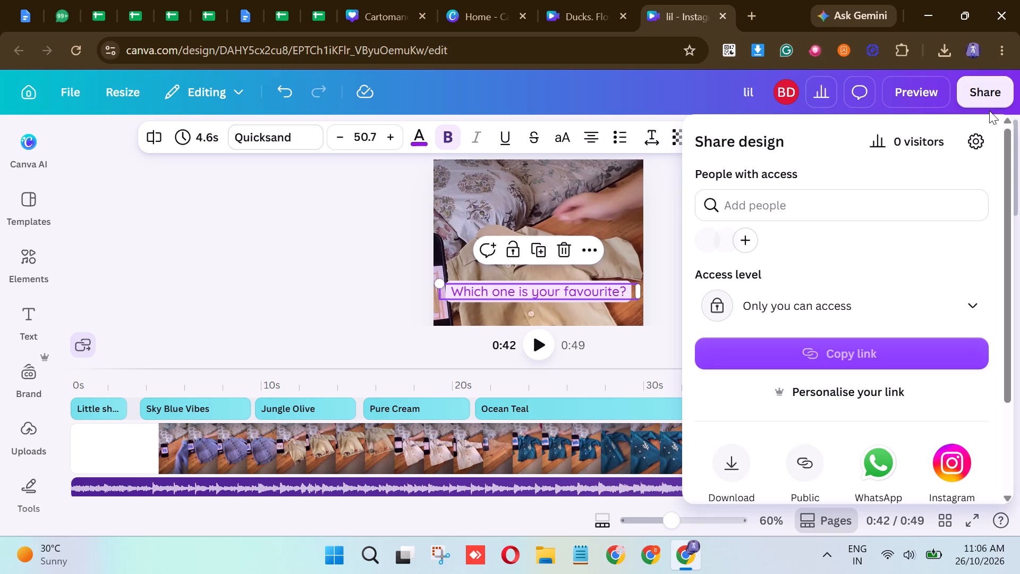
pyautogui.click(730, 448)
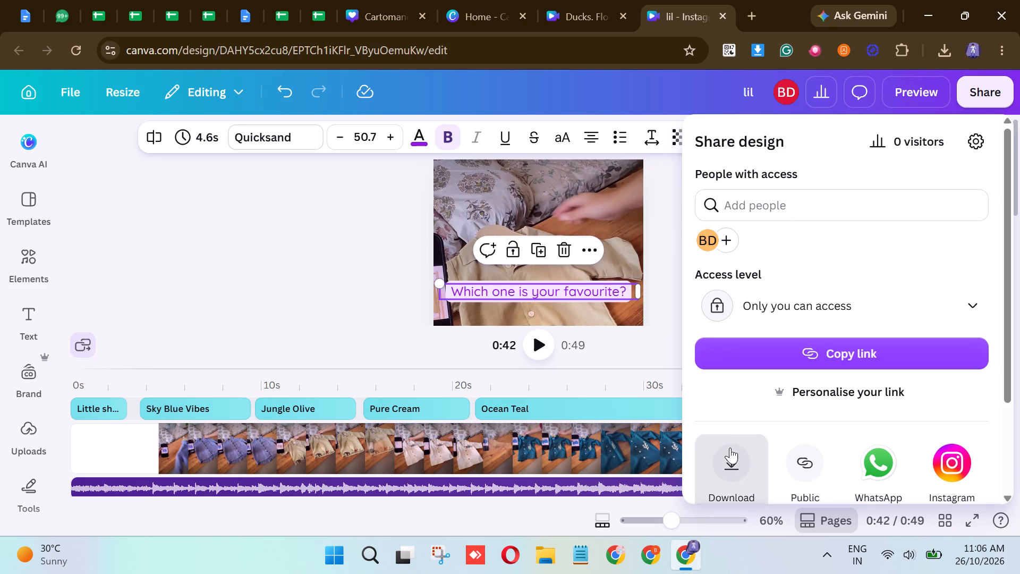
pyautogui.click(874, 347)
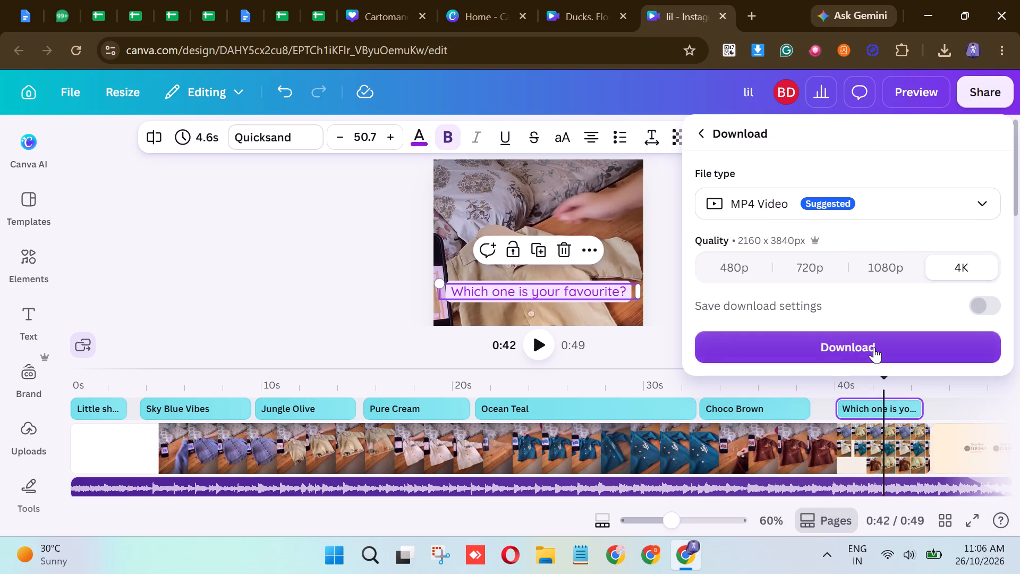